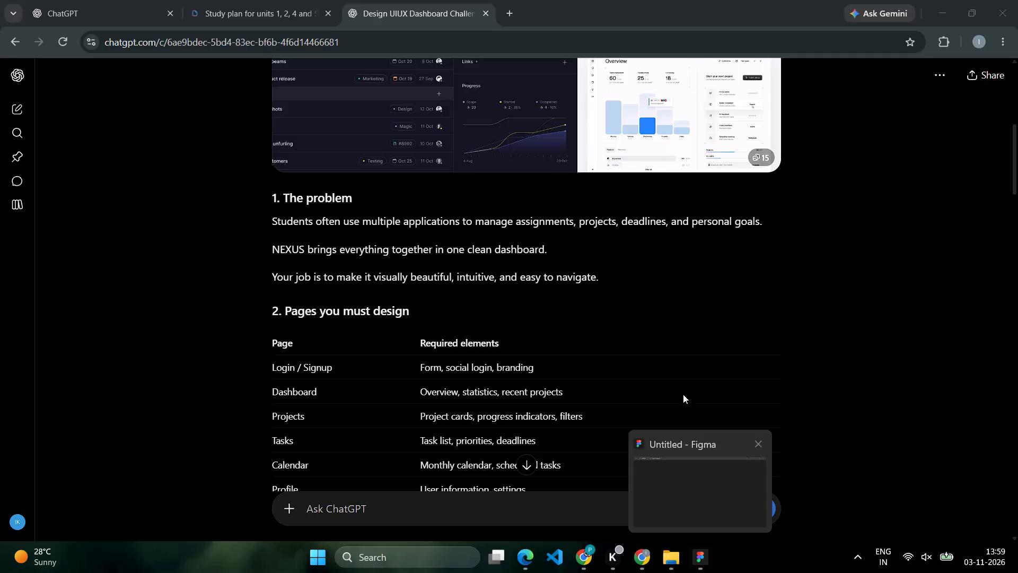
Read the NEXUS brief's dashboard design requirements, including the list of elements the dashboard must contain.
left_click(690, 376)
left_click(646, 360)
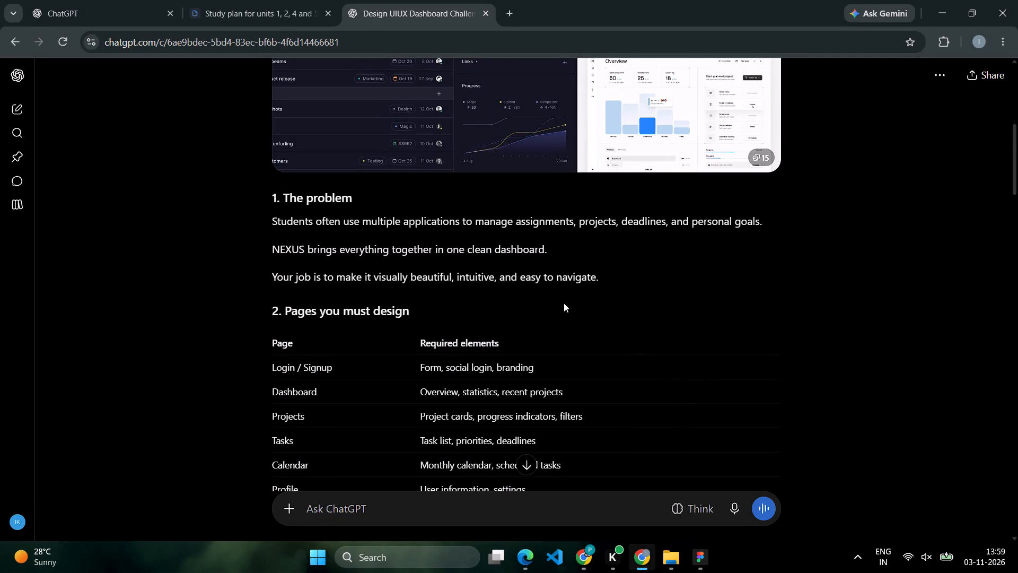
scroll(548, 266, "down", 3)
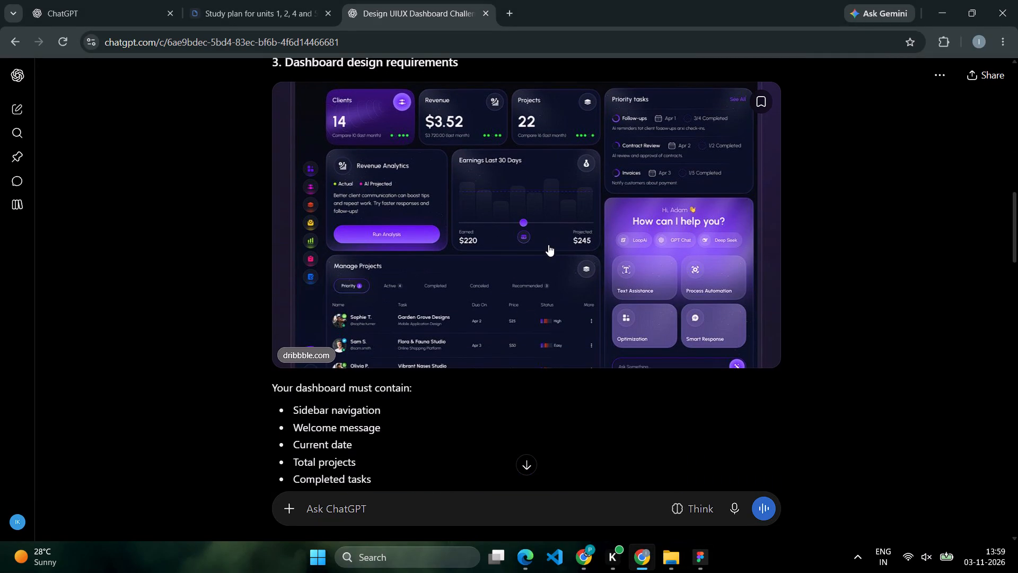
scroll(549, 242, "up", 1)
scroll(549, 242, "down", 2)
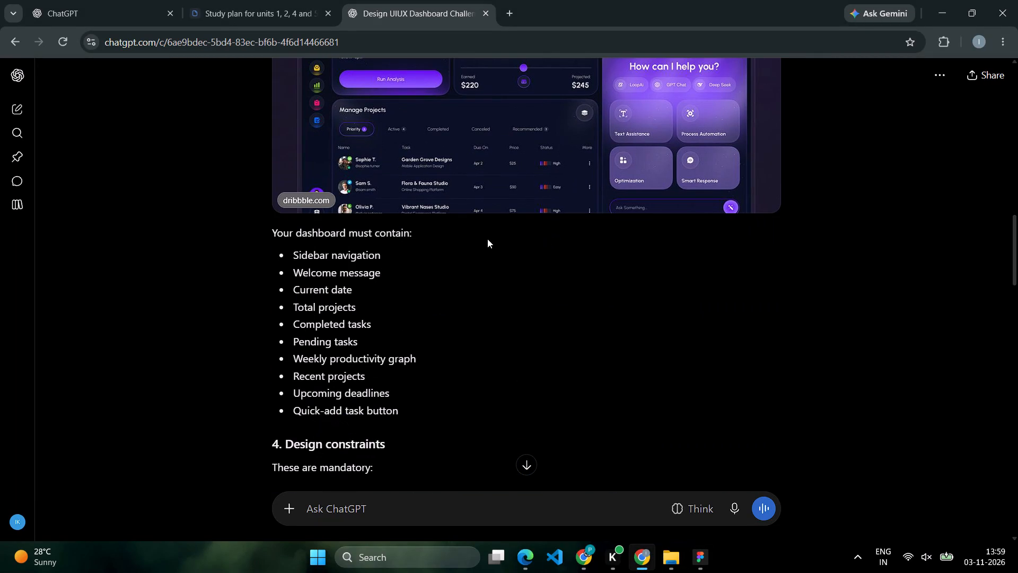
left_click_drag(384, 273, 315, 273)
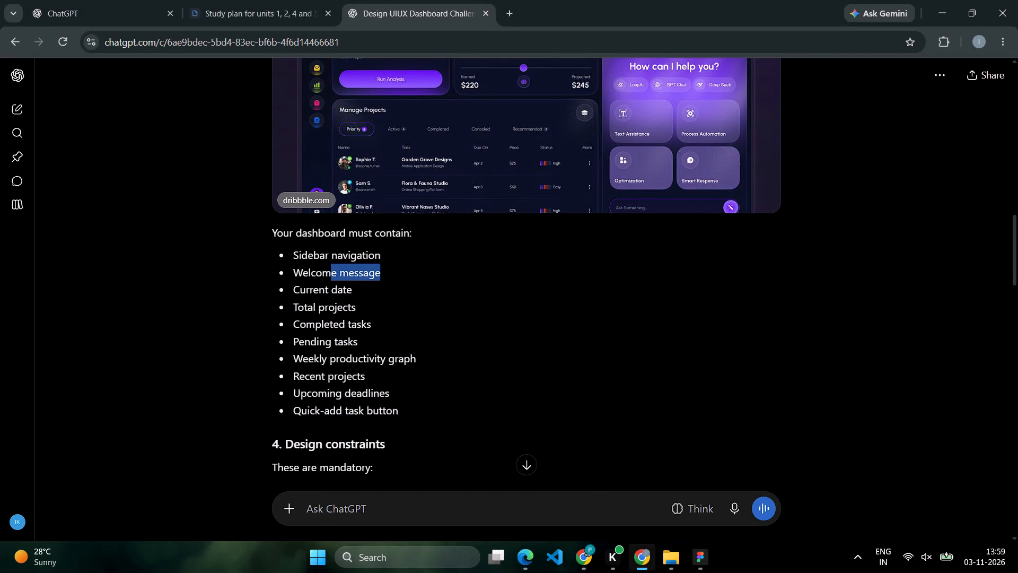
left_click_drag(315, 273, 280, 277)
left_click(271, 276)
left_click_drag(282, 283, 372, 300)
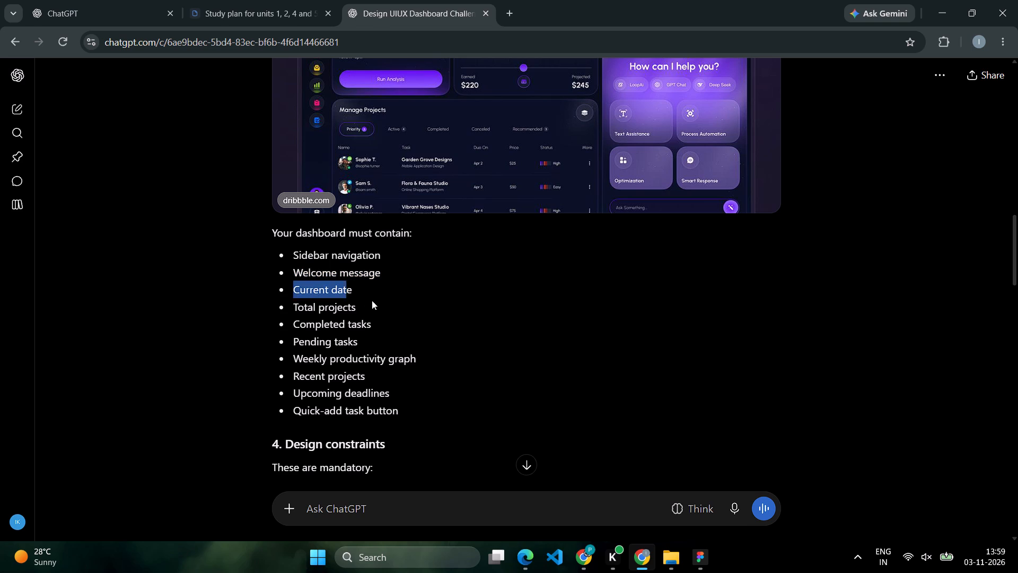
left_click_drag(372, 300, 379, 301)
left_click(391, 320)
left_click_drag(391, 320, 278, 328)
left_click(273, 329)
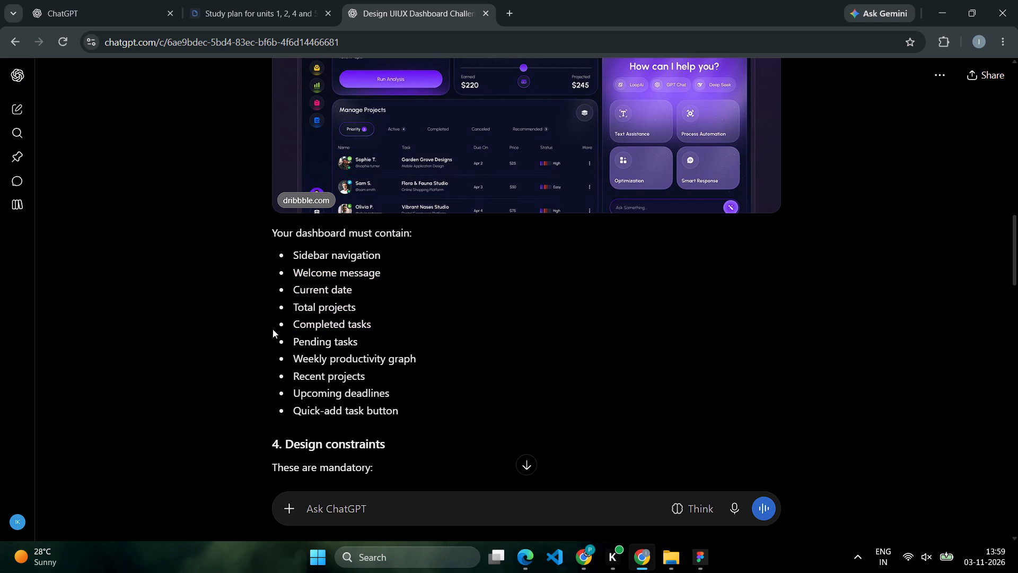
left_click_drag(278, 330, 545, 405)
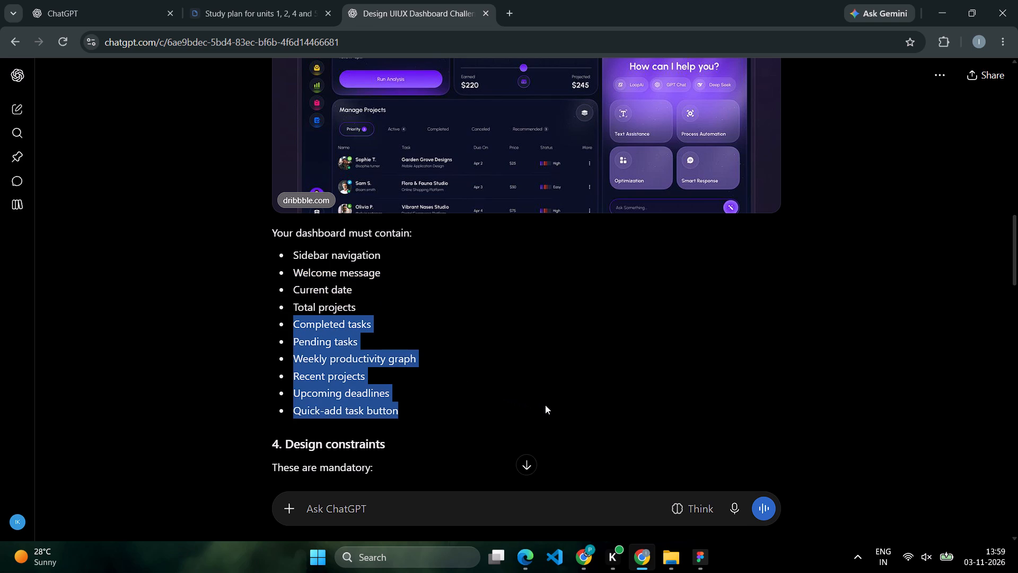
left_click_drag(545, 405, 546, 404)
left_click(546, 404)
scroll(519, 193, "up", 1)
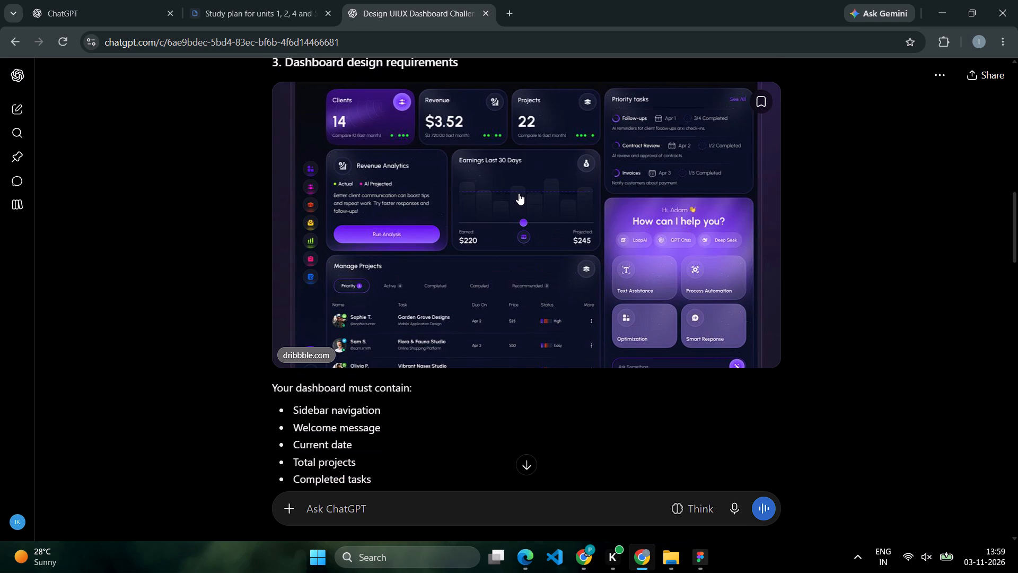
scroll(519, 193, "down", 1)
scroll(519, 193, "up", 1)
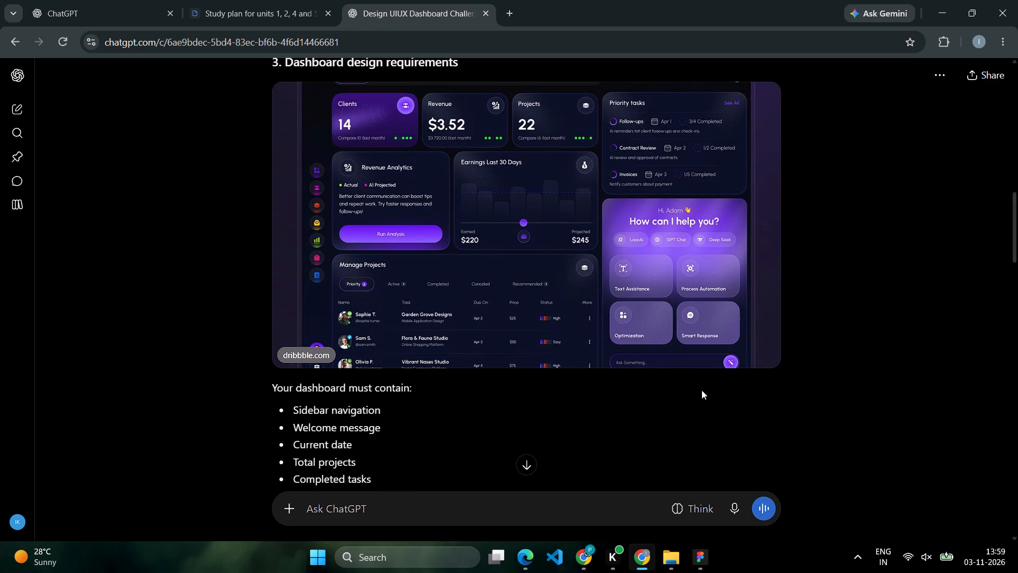
Switch to Figma and open the TRAVEL WEBSITE file.
left_click_drag(707, 553, 710, 559)
left_click(709, 563)
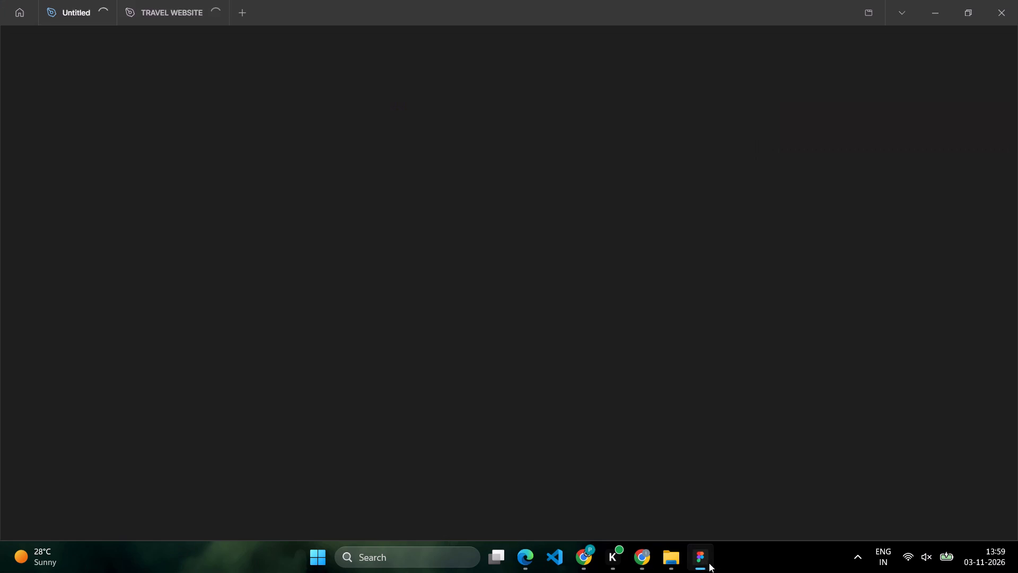
left_click(387, 180)
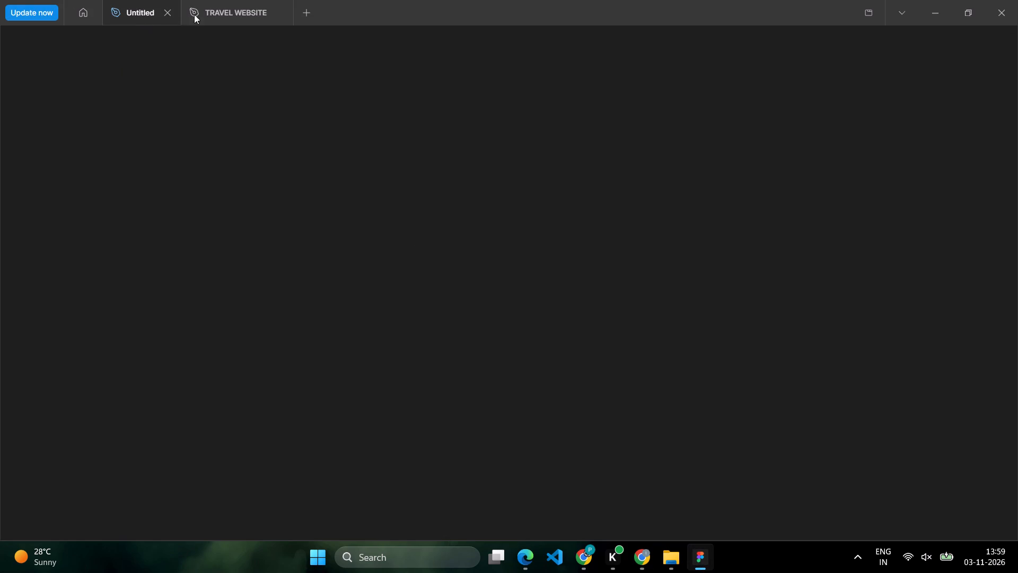
left_click(209, 14)
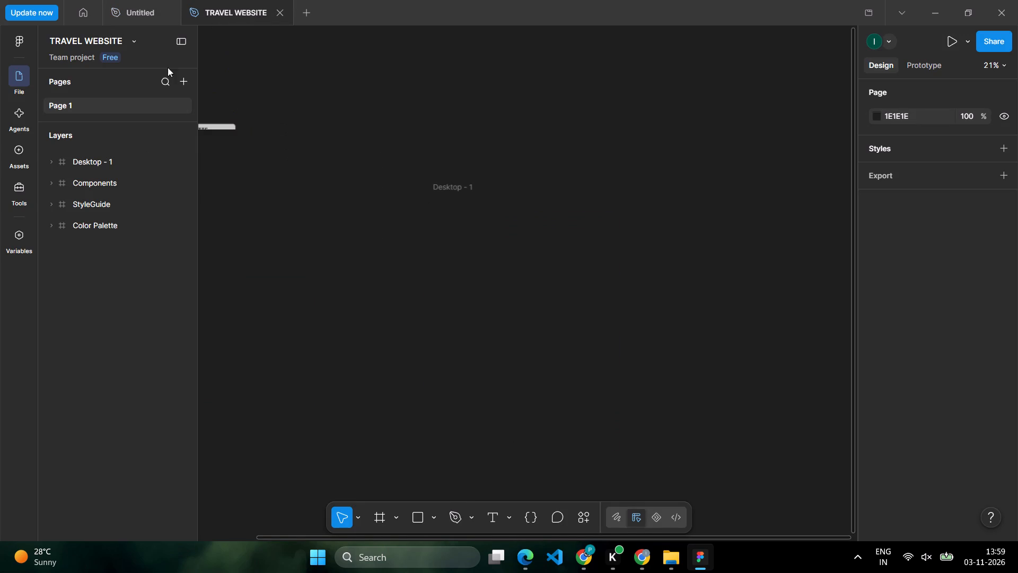
Look over the Color Palette, StyleGuide, Components and Desktop - 1 frames on the canvas.
scroll(419, 206, "up", 1)
scroll(419, 206, "down", 1)
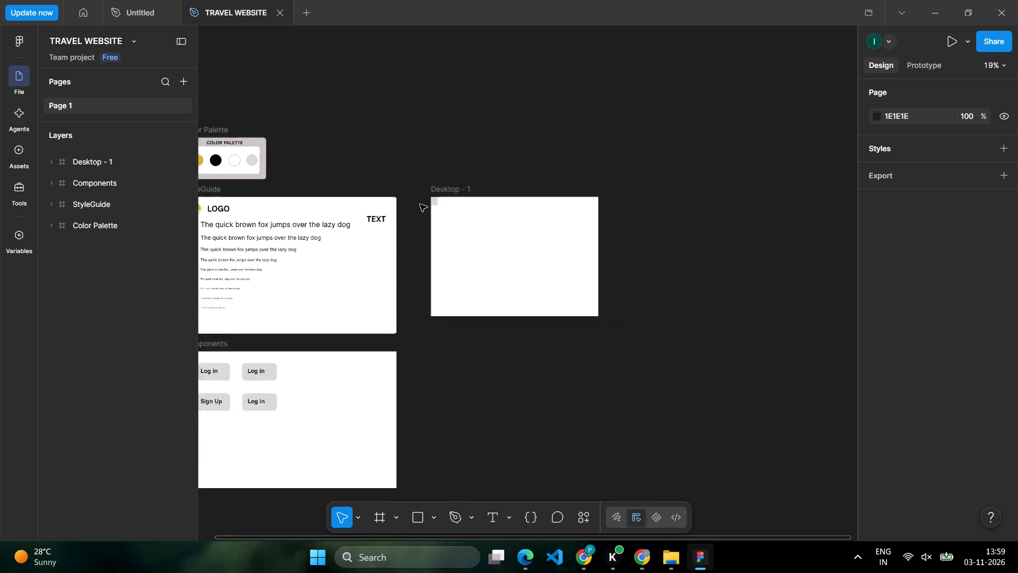
scroll(471, 206, "right", 1)
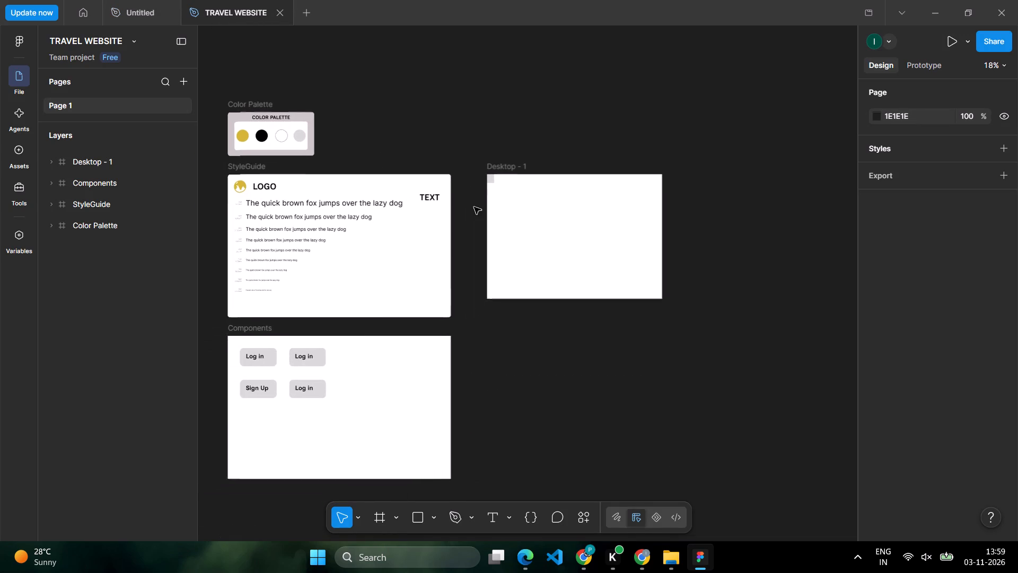
scroll(474, 207, "right", 1)
left_click(569, 232)
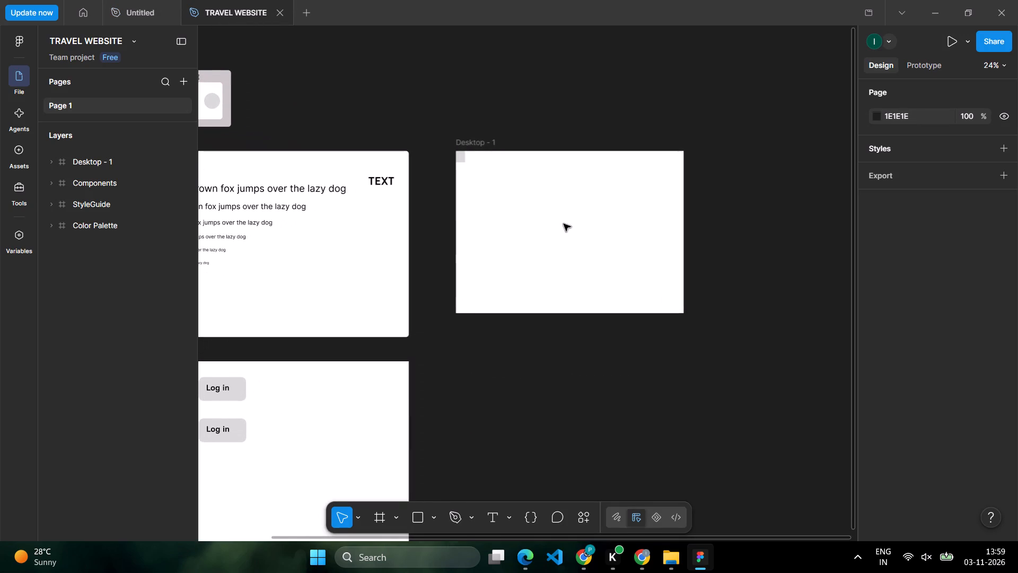
left_click(563, 222)
left_click(521, 121)
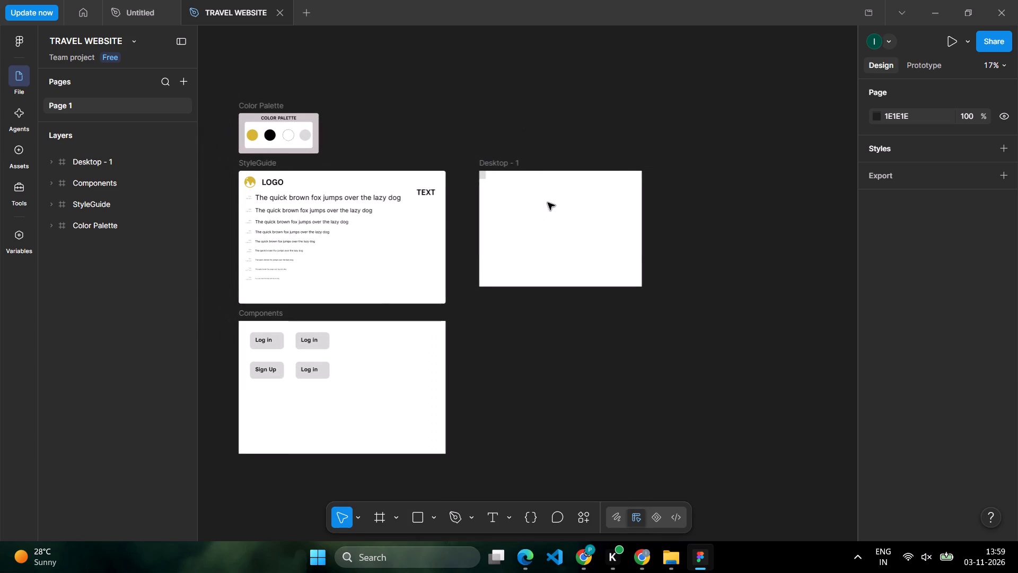
left_click(549, 207)
left_click(551, 224)
left_click(447, 111)
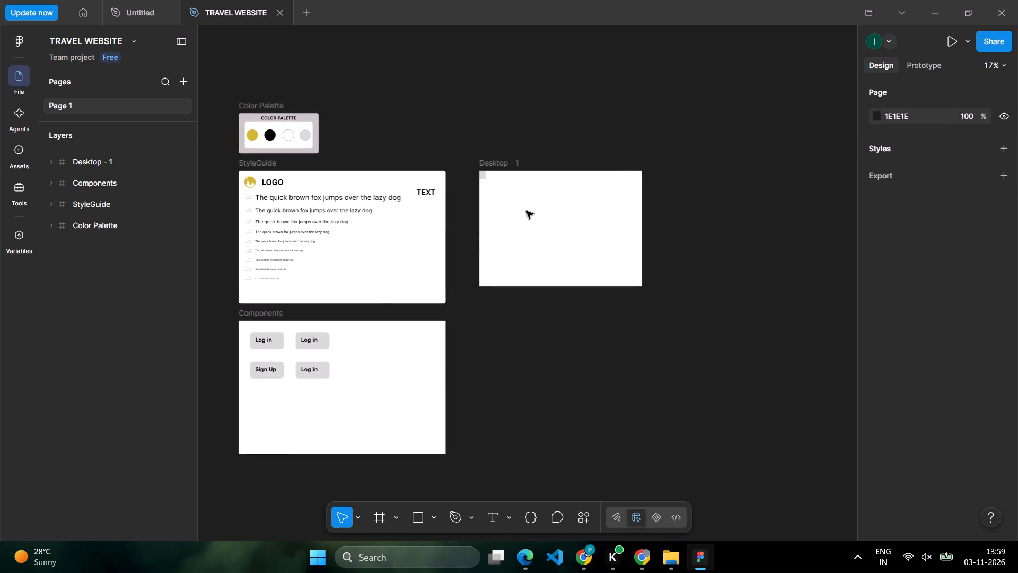
left_click(526, 211)
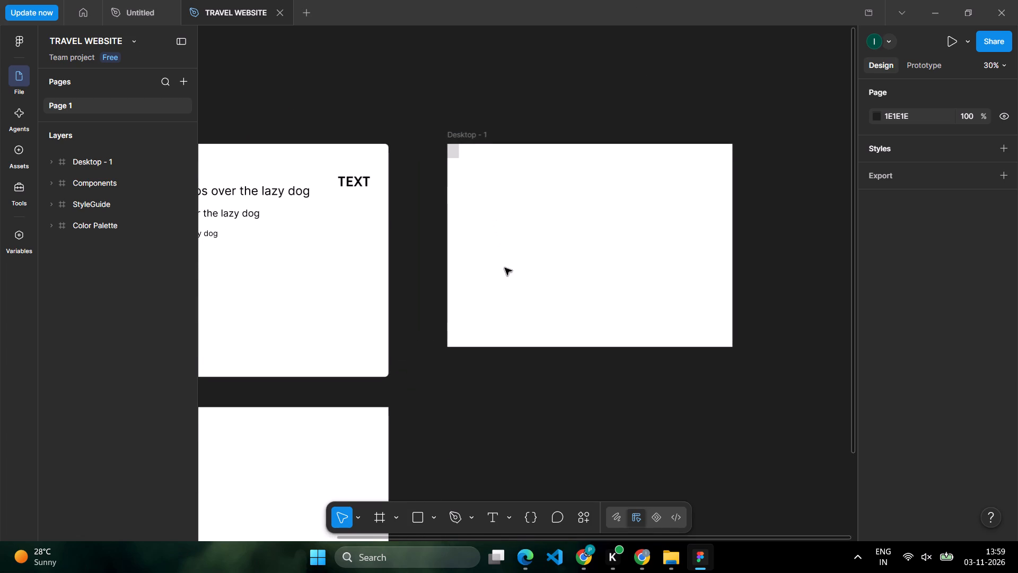
Delete the small grey rectangle at the upper-left corner of the Desktop - 1 frame.
left_click(458, 152)
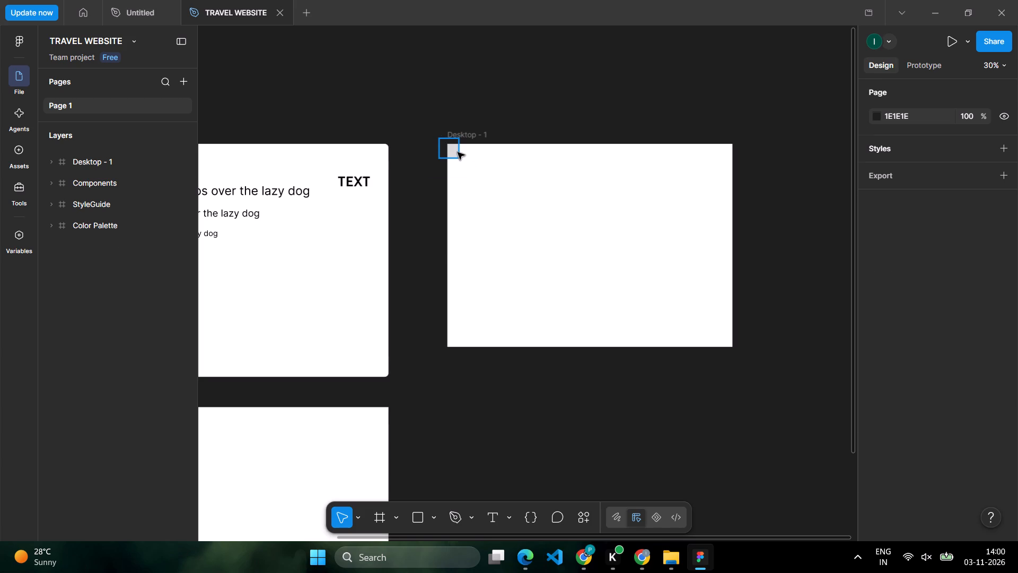
key("Delete")
Add a 100 × 100 rectangle to the Desktop - 1 frame and move it to about X 355, Y 137.
left_click(420, 523)
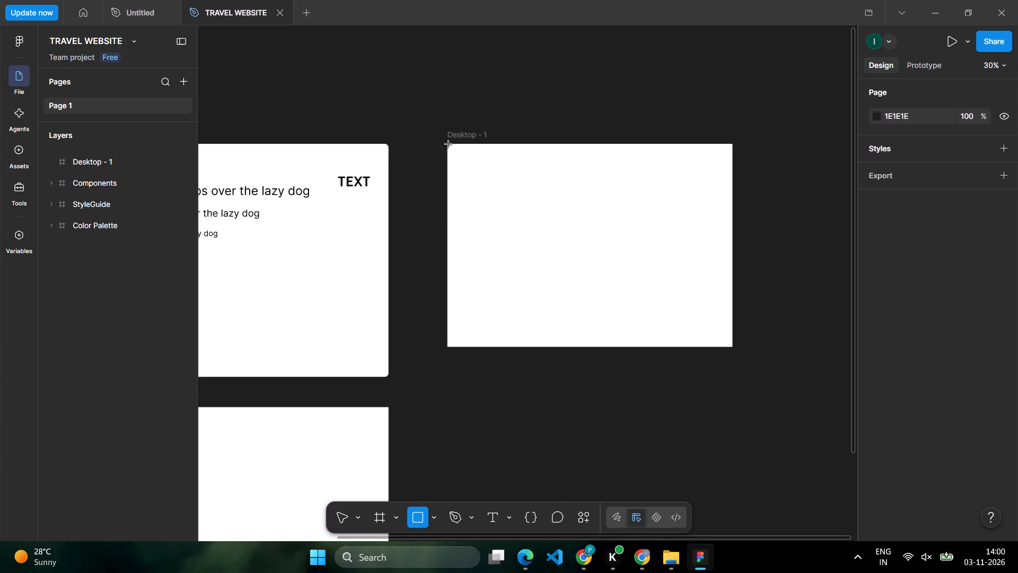
scroll(448, 145, "right", 1)
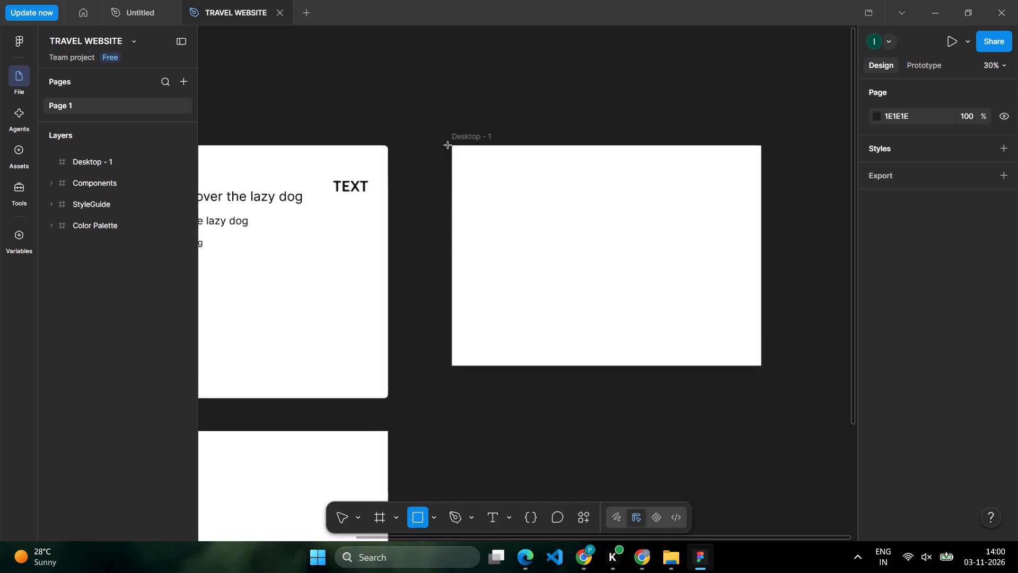
left_click(457, 147)
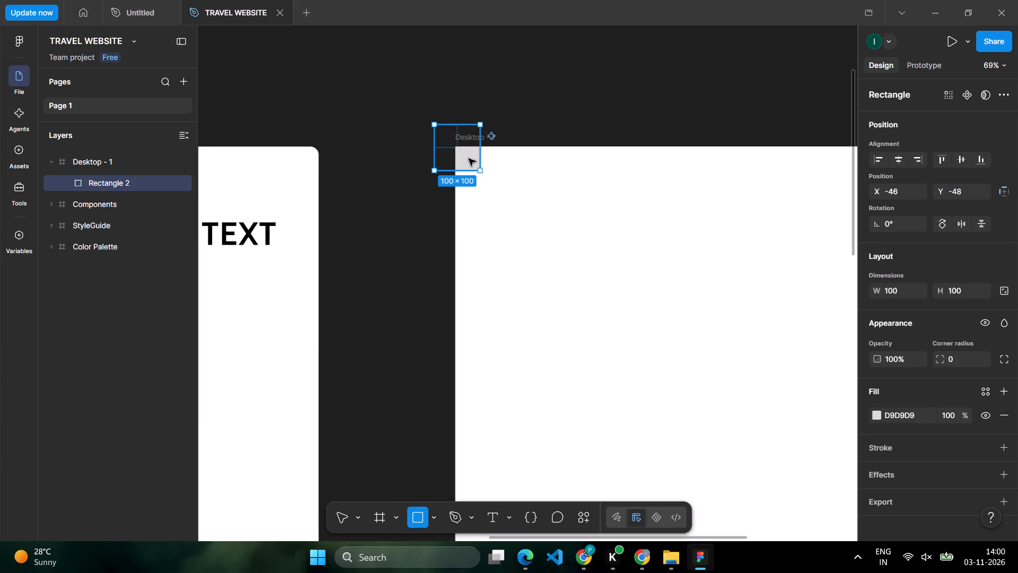
scroll(480, 176, "left", 1)
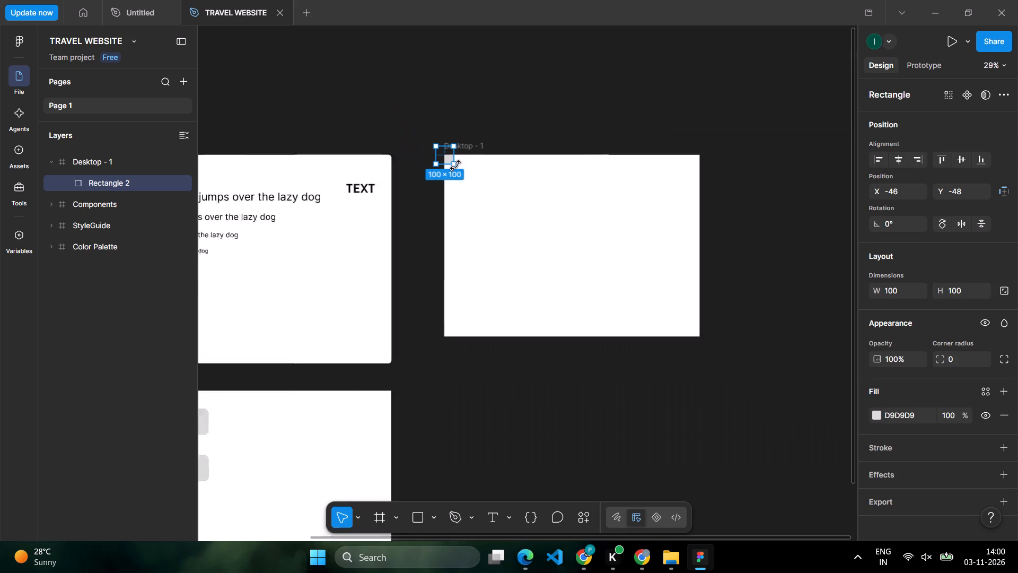
left_click_drag(448, 161, 451, 164)
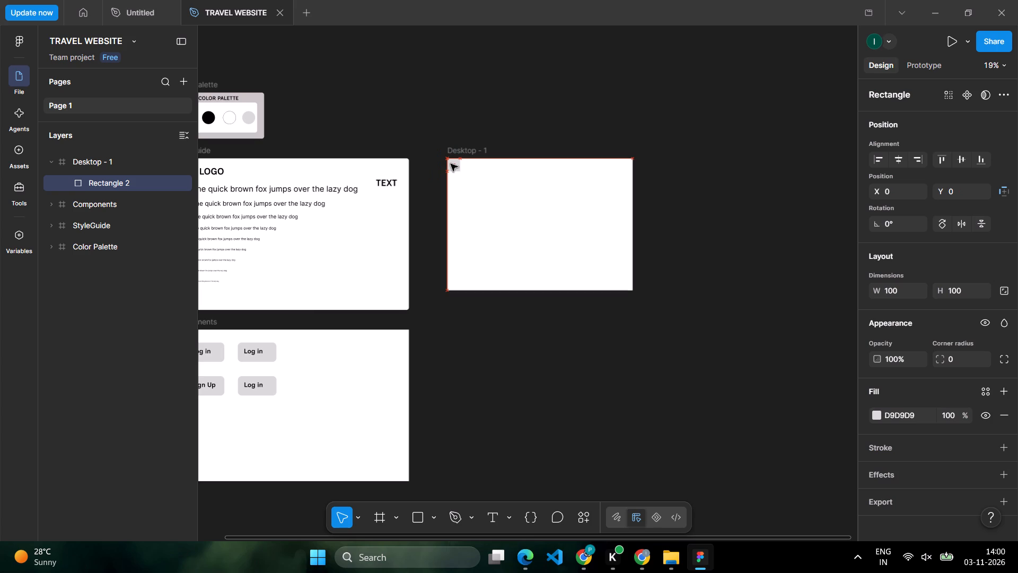
left_click_drag(451, 164, 499, 184)
Stretch the rectangle across the full width of the Desktop - 1 frame from its top edge, to about 1440 × 237.
left_click_drag(507, 188, 631, 188)
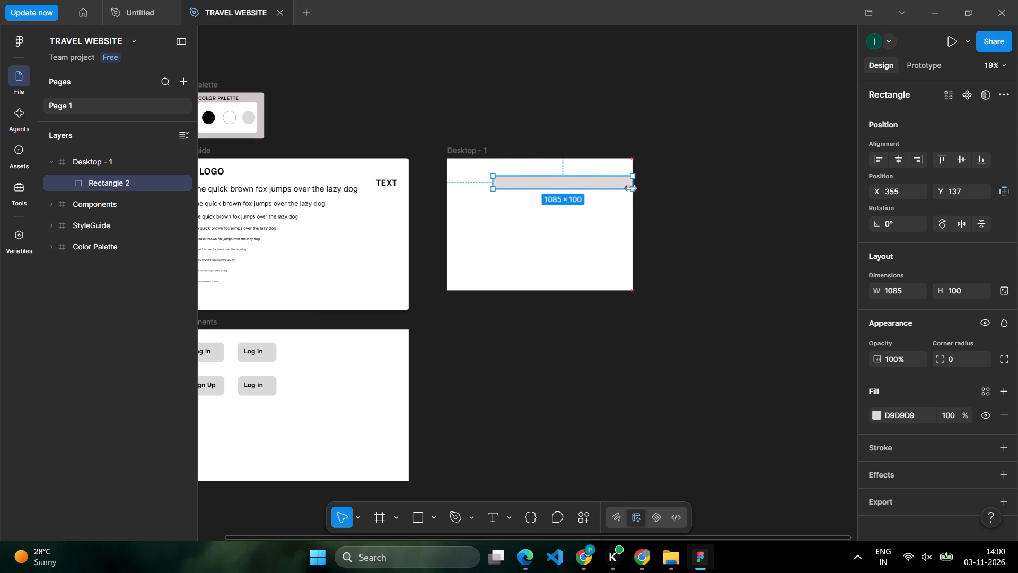
left_click_drag(631, 188, 631, 188)
left_click_drag(494, 176, 492, 176)
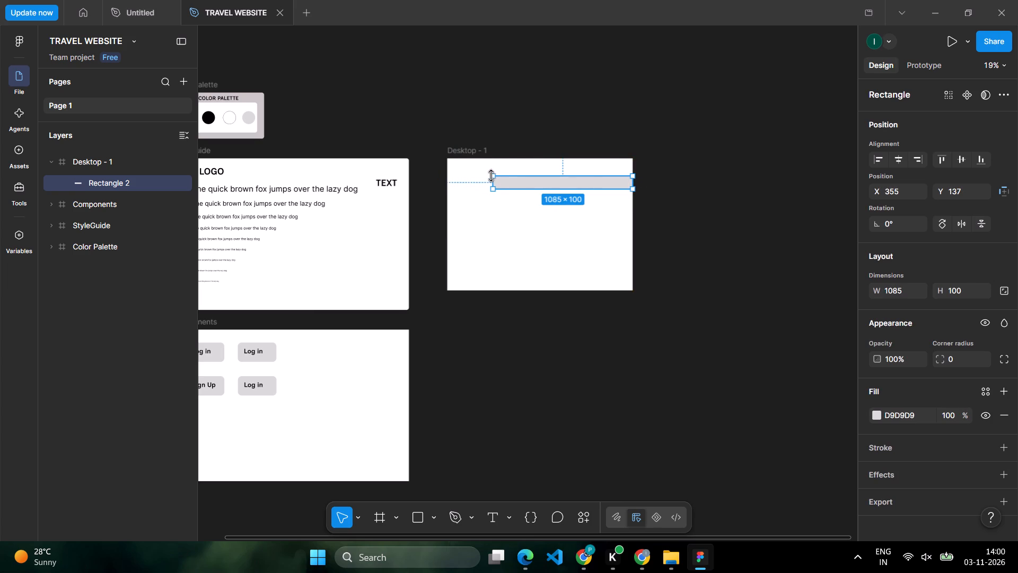
left_click_drag(492, 176, 486, 173)
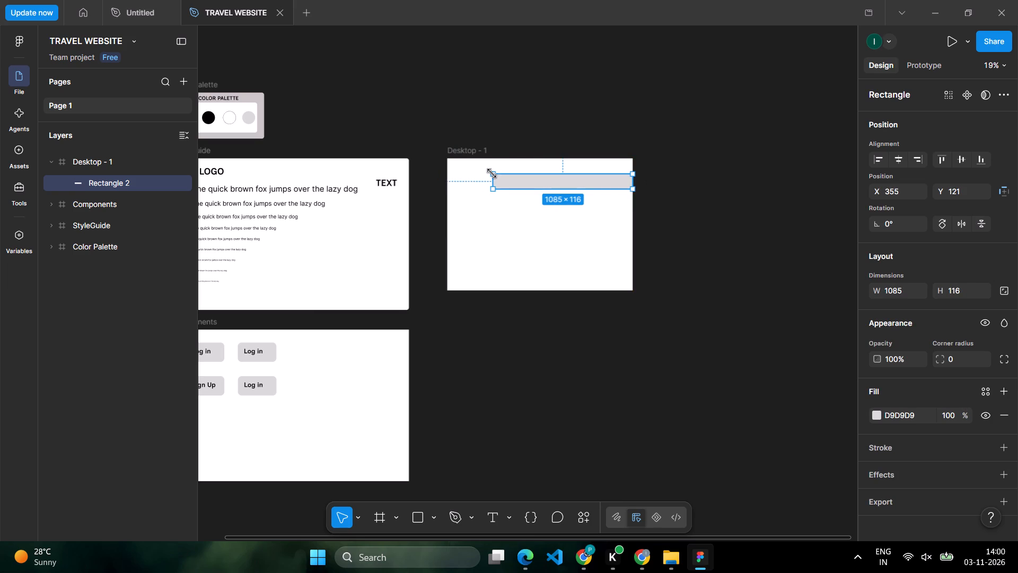
left_click_drag(492, 173, 447, 160)
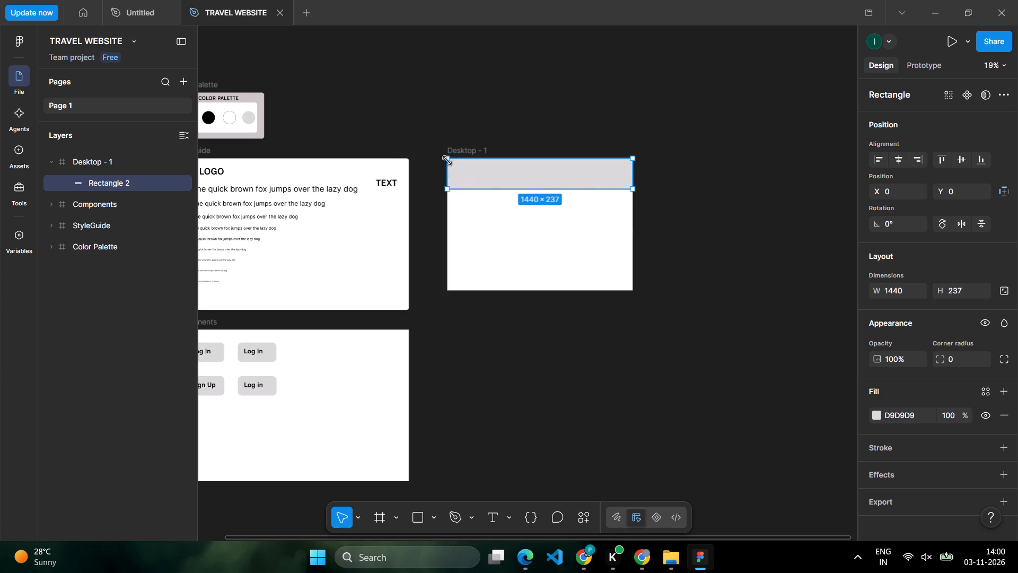
Reduce the header rectangle's height to about 116 by raising its bottom edge.
left_click(519, 127)
left_click(528, 183)
left_click_drag(532, 188, 532, 188)
left_click_drag(532, 188, 532, 181)
left_click(531, 116)
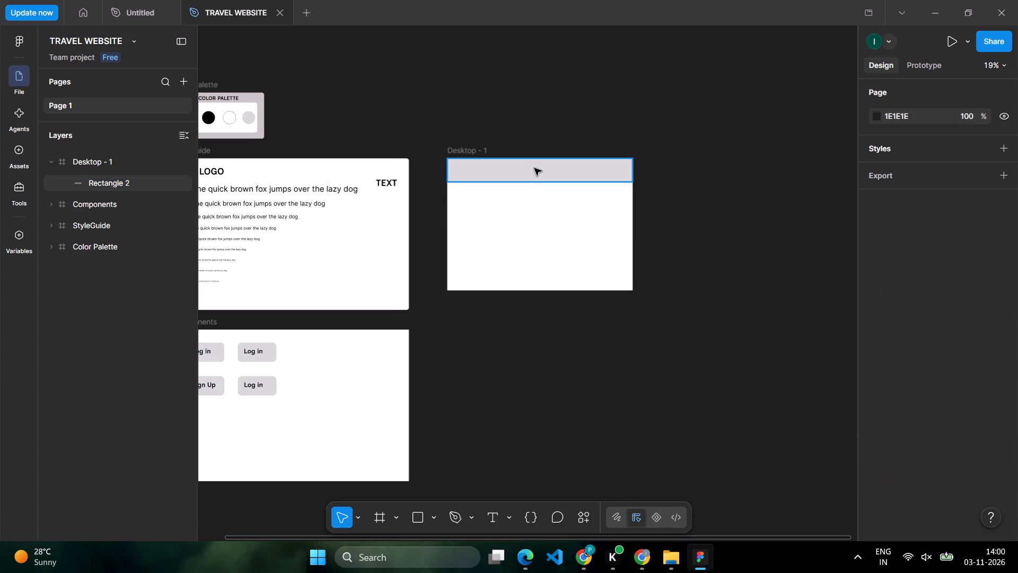
left_click(534, 172)
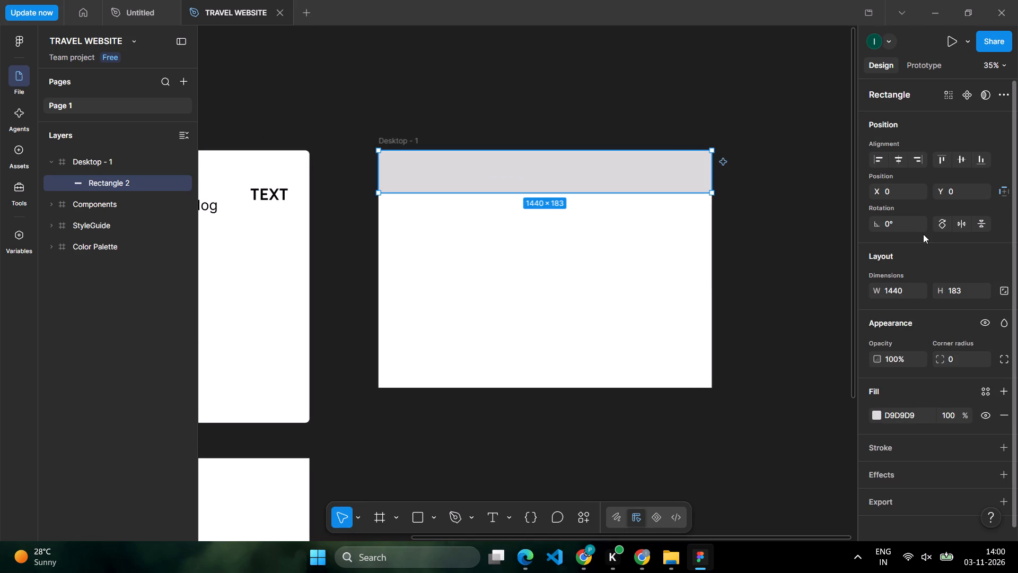
left_click(555, 170)
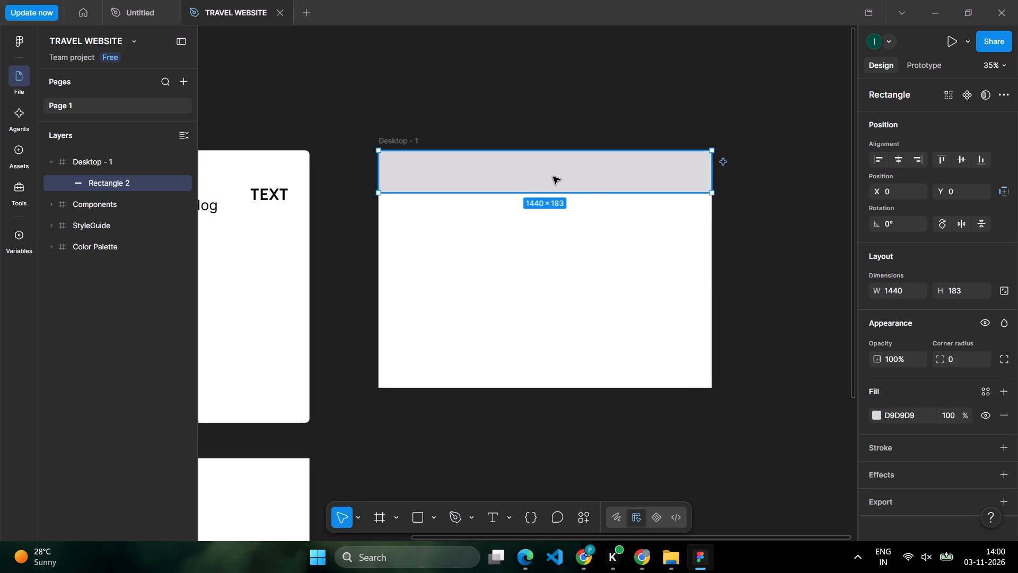
left_click_drag(551, 191, 552, 177)
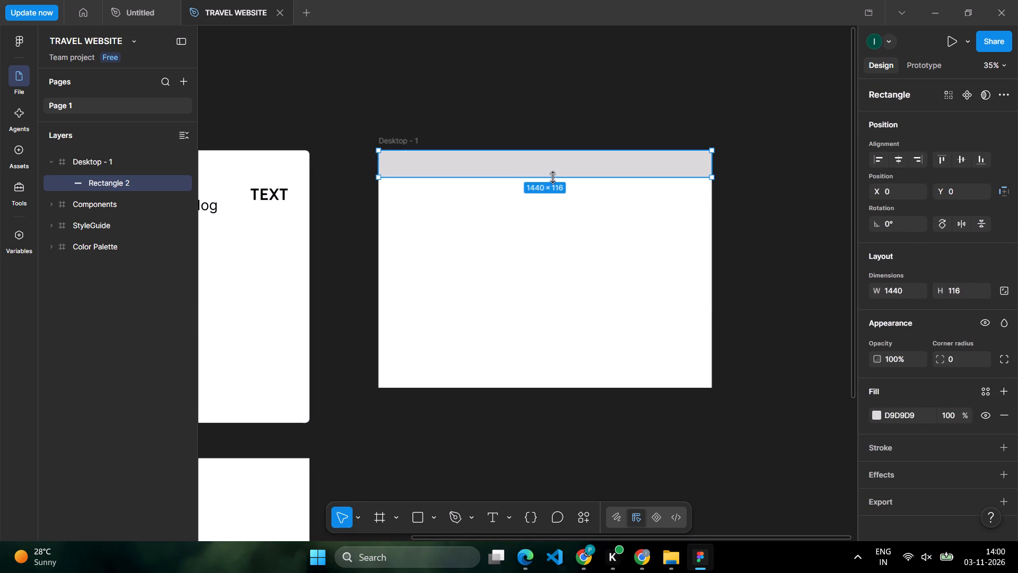
Increase the header rectangle's height to about 131 by lowering its bottom edge.
left_click_drag(552, 177, 552, 180)
left_click(552, 171)
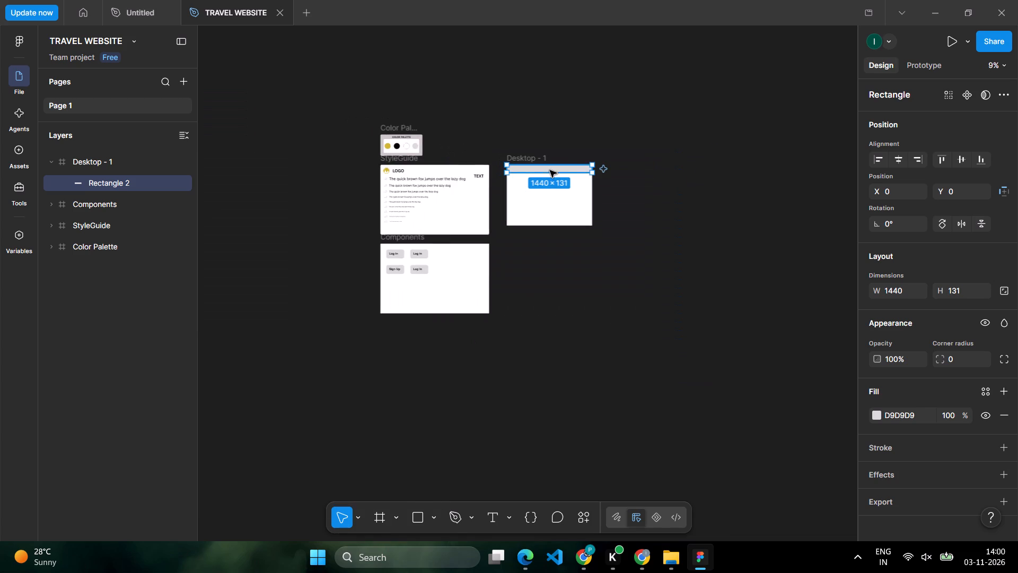
Fill the header rectangle with black 000000, sampled from the black swatch in the Color Palette frame.
left_click(547, 171)
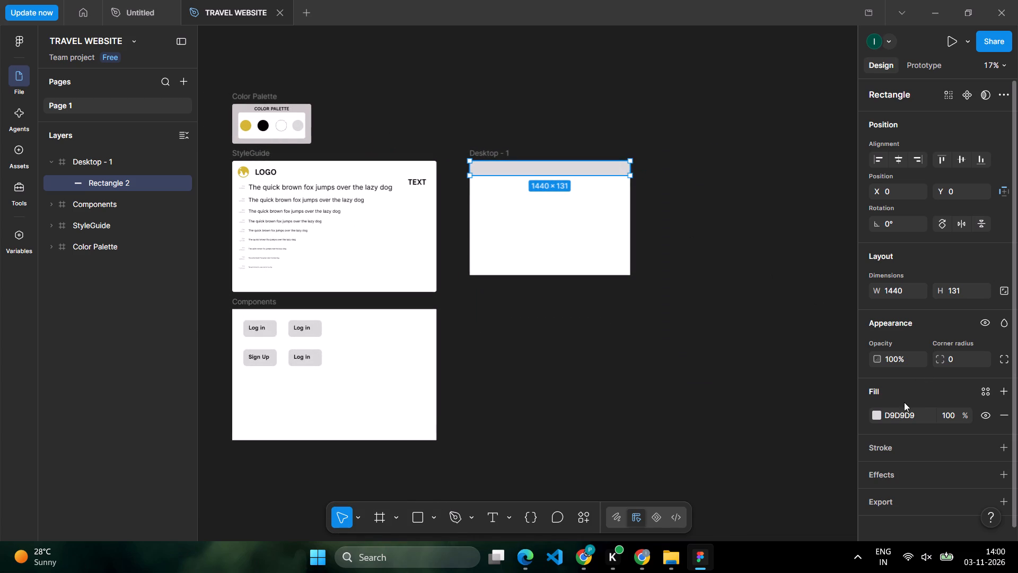
left_click(875, 415)
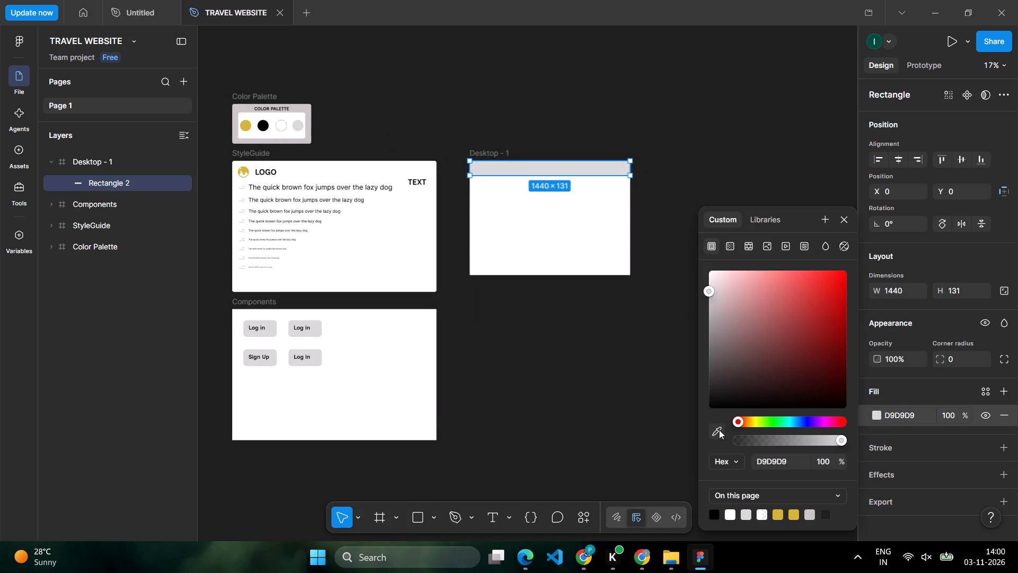
left_click(719, 429)
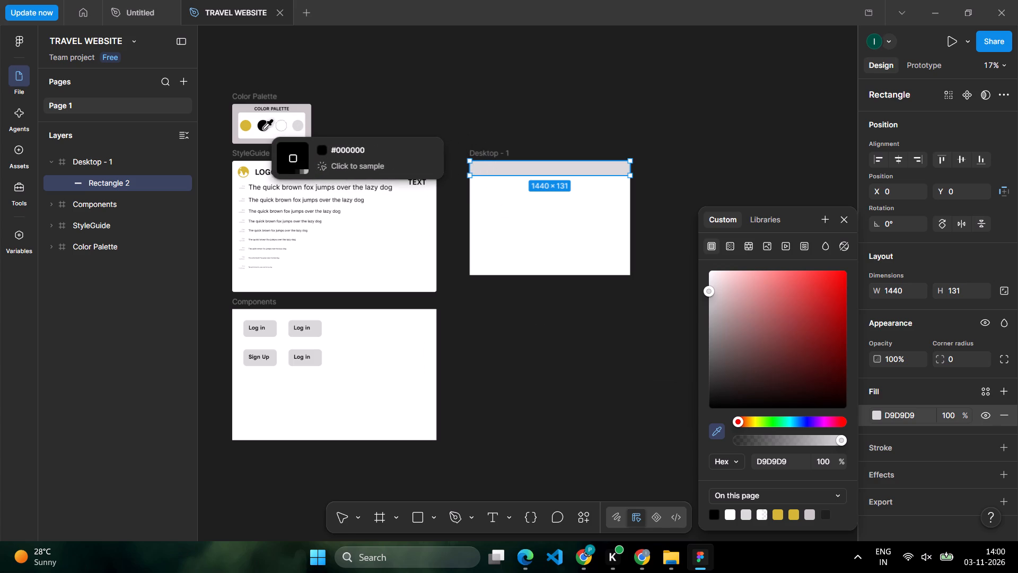
left_click(266, 126)
left_click(660, 119)
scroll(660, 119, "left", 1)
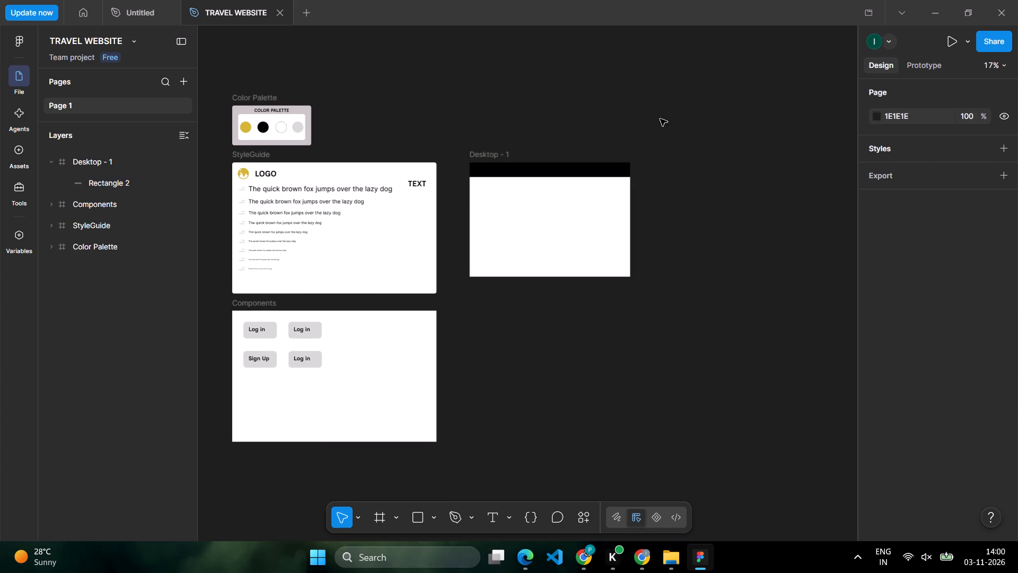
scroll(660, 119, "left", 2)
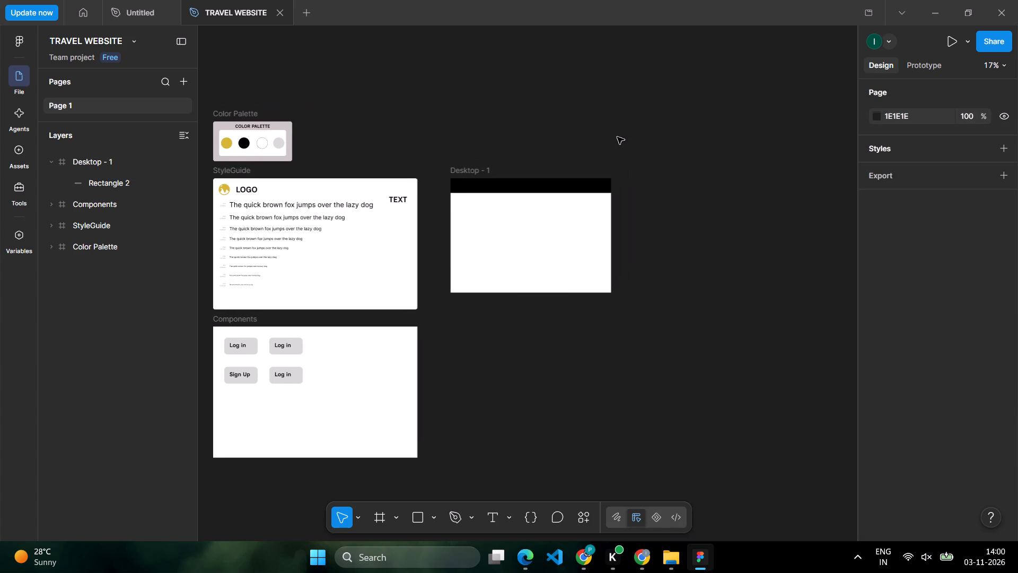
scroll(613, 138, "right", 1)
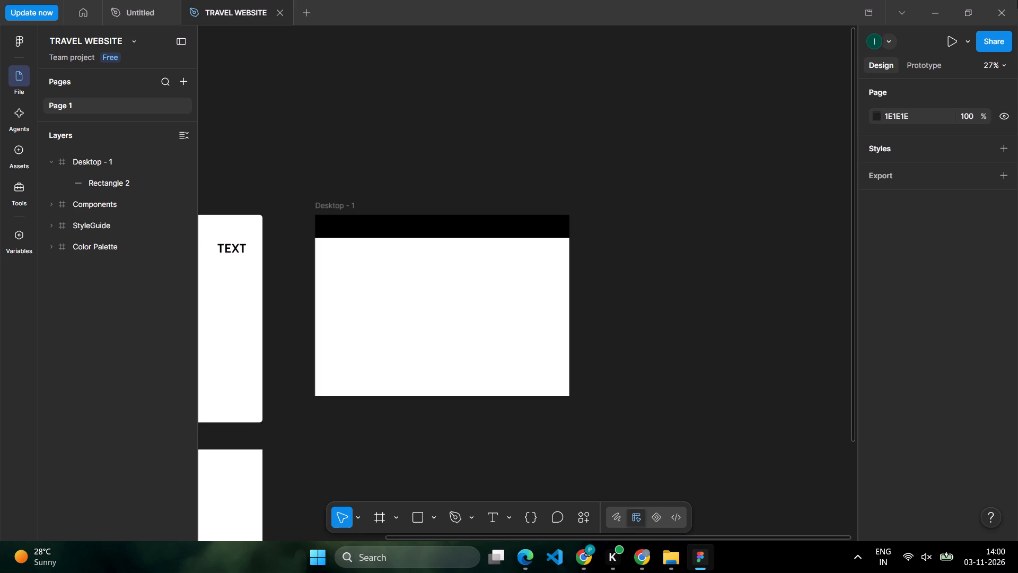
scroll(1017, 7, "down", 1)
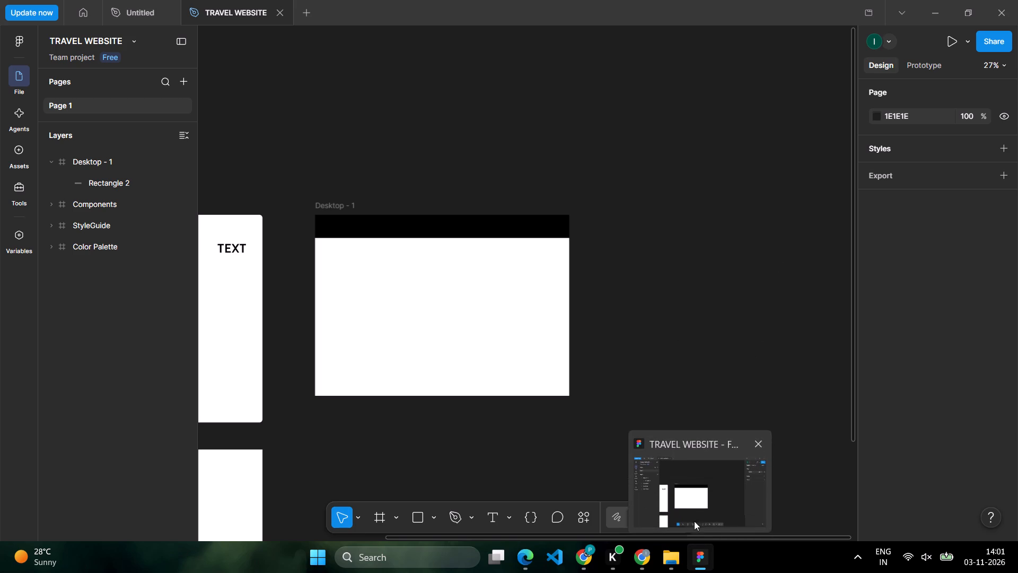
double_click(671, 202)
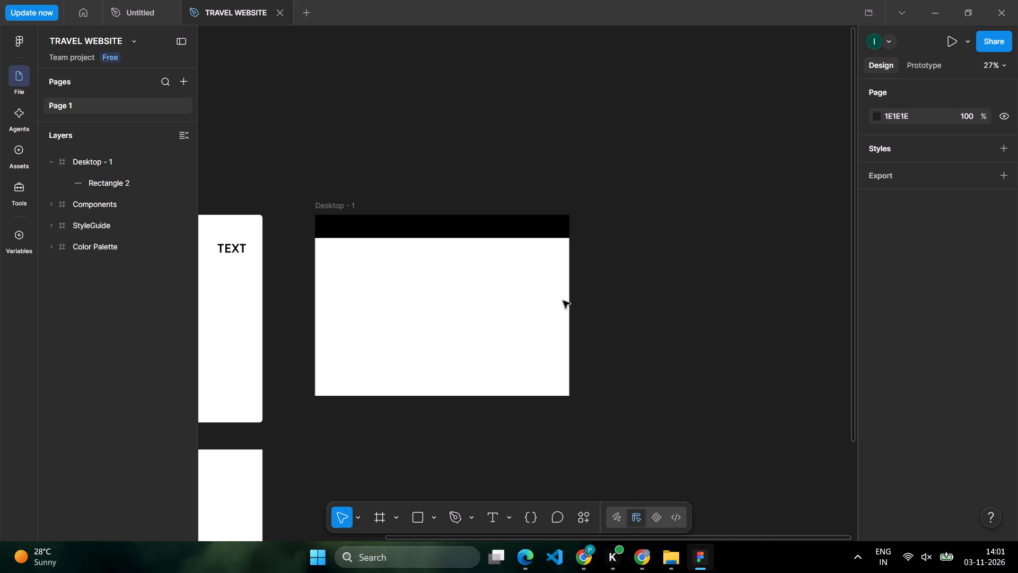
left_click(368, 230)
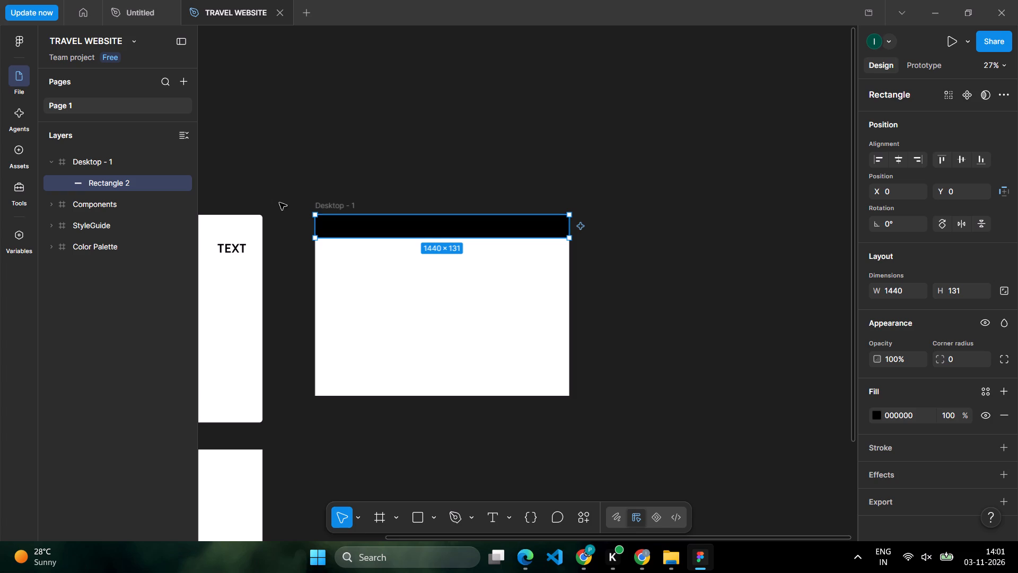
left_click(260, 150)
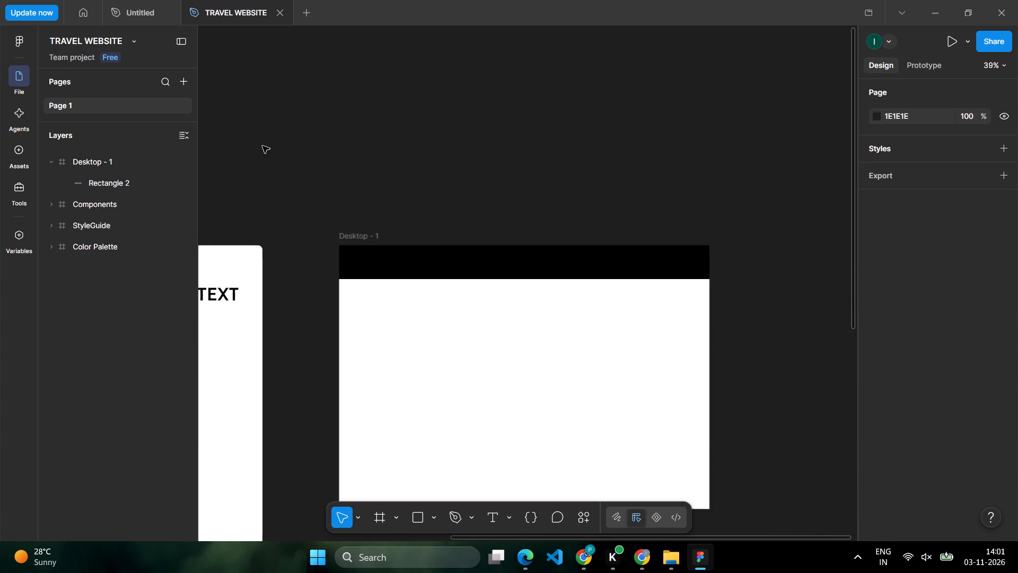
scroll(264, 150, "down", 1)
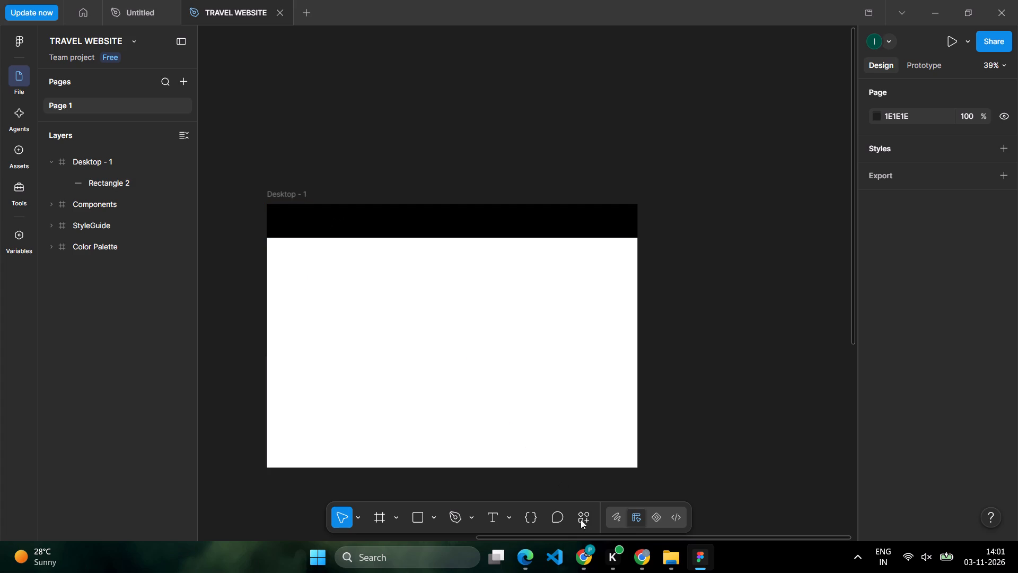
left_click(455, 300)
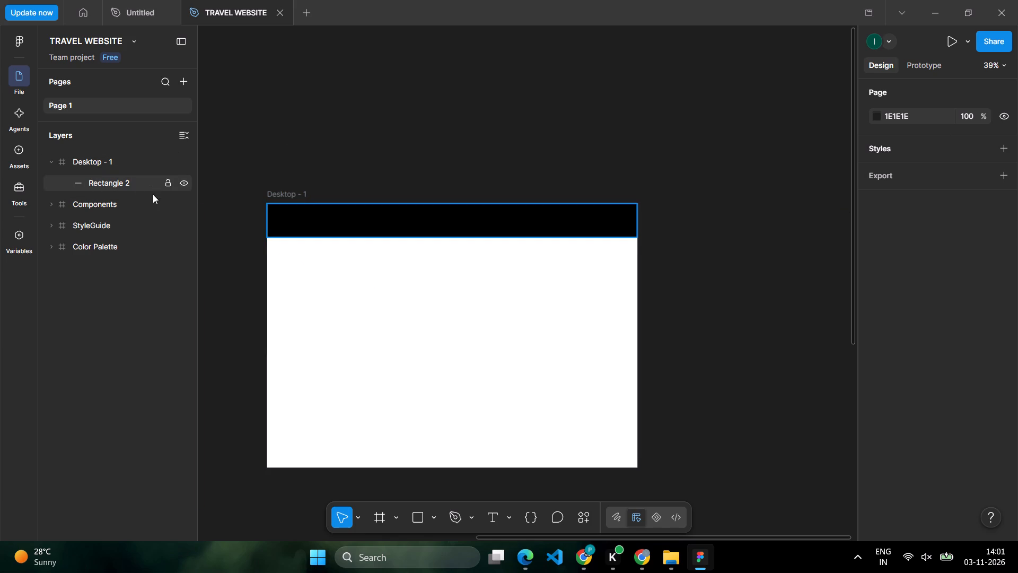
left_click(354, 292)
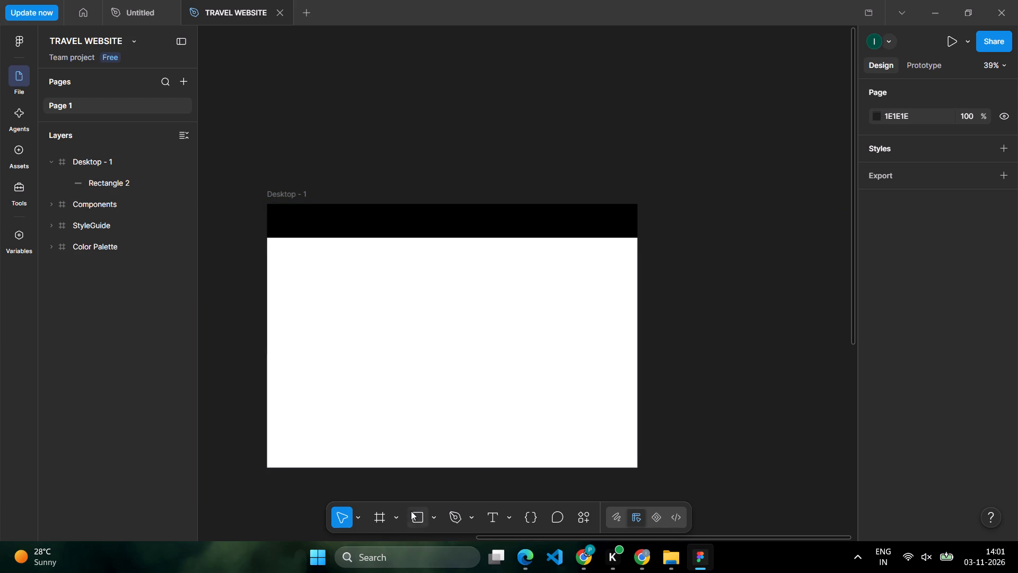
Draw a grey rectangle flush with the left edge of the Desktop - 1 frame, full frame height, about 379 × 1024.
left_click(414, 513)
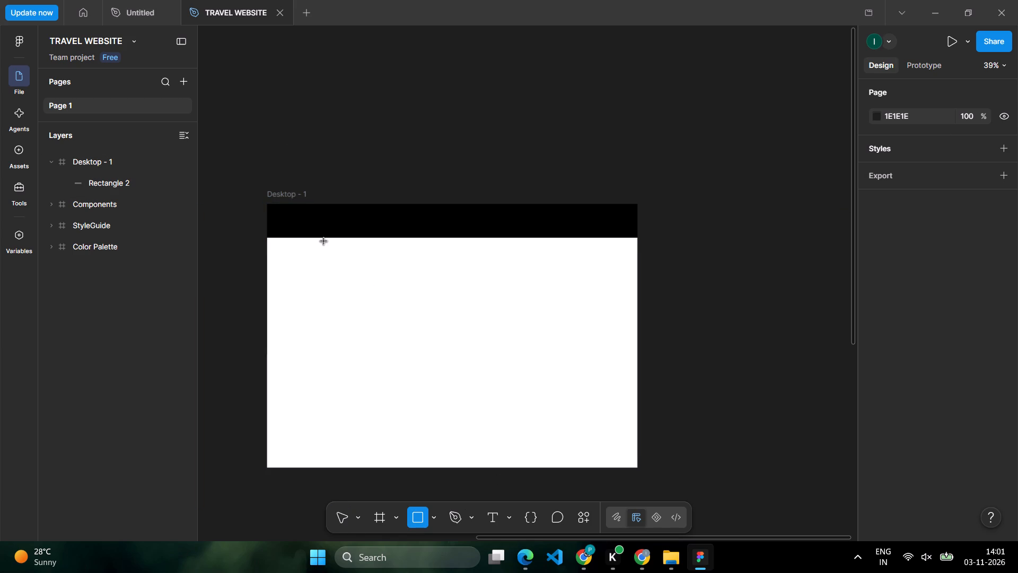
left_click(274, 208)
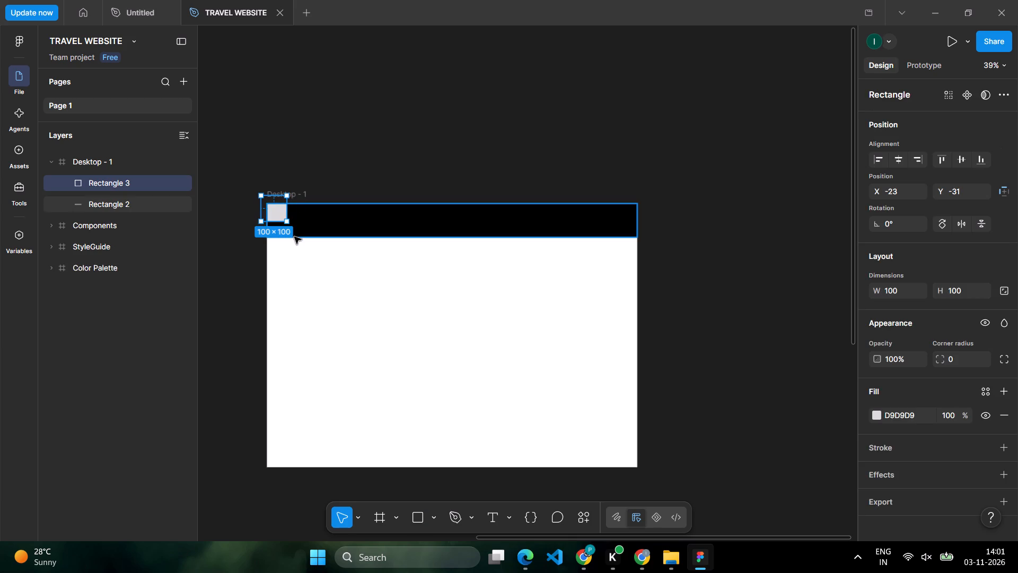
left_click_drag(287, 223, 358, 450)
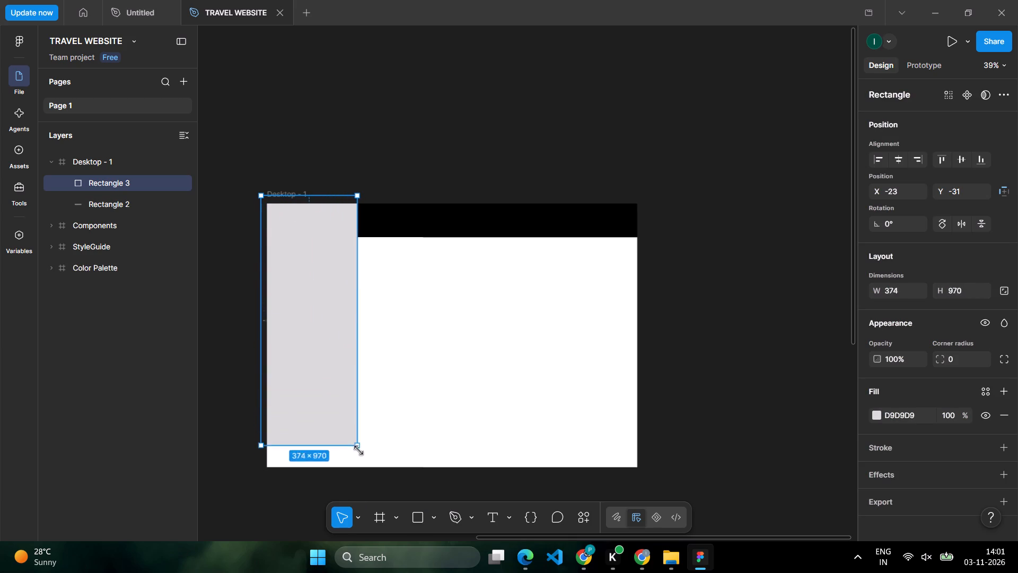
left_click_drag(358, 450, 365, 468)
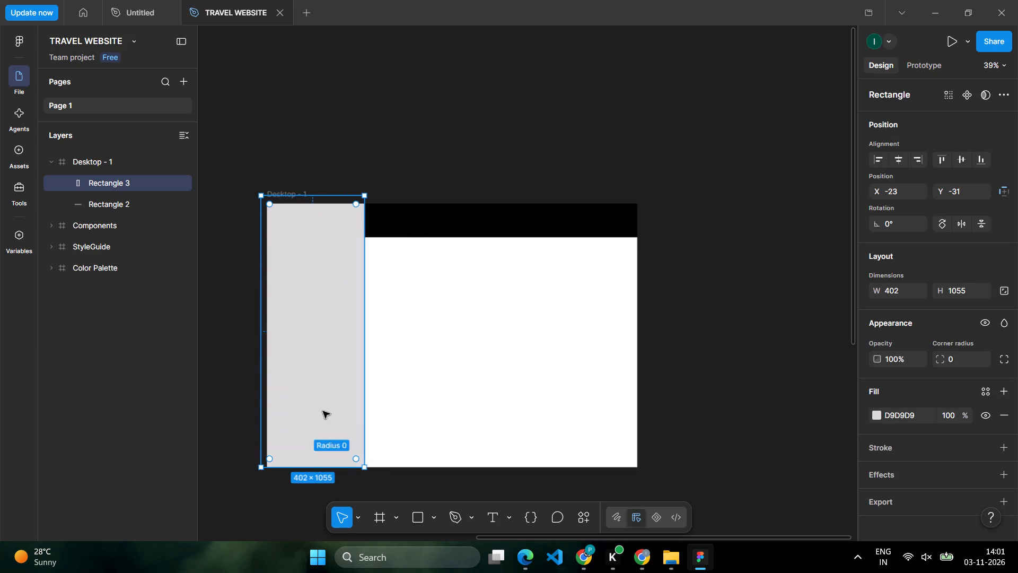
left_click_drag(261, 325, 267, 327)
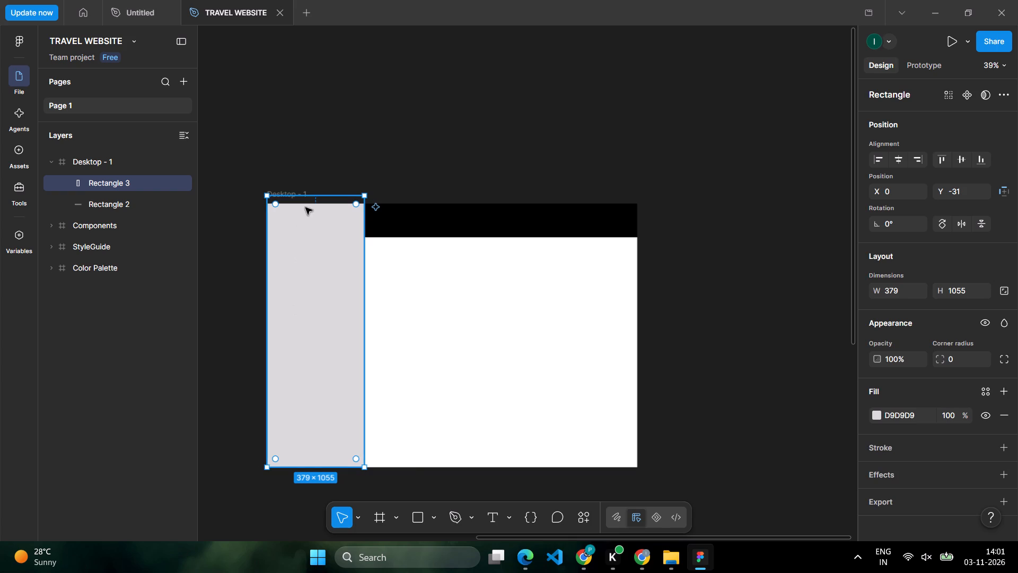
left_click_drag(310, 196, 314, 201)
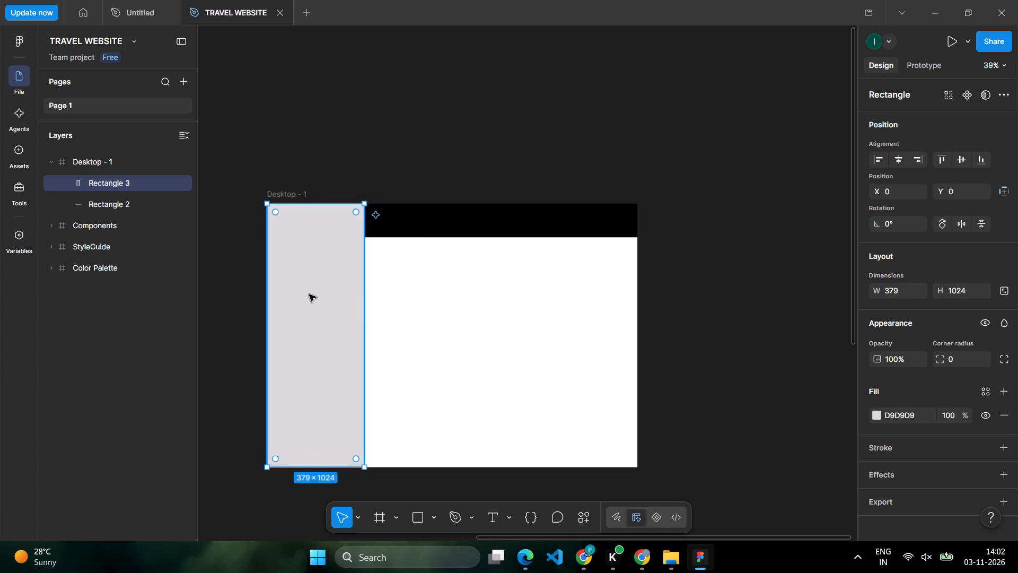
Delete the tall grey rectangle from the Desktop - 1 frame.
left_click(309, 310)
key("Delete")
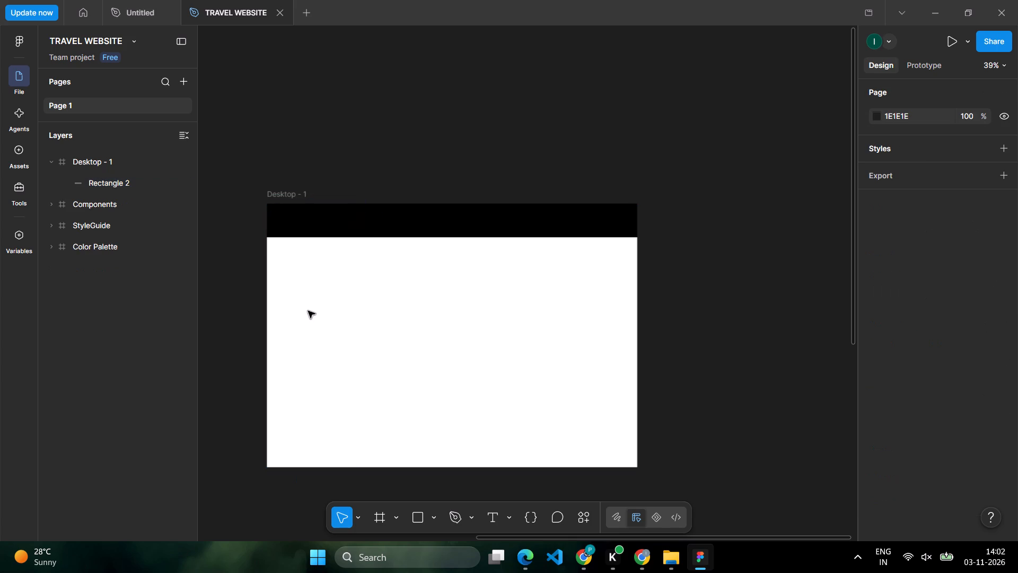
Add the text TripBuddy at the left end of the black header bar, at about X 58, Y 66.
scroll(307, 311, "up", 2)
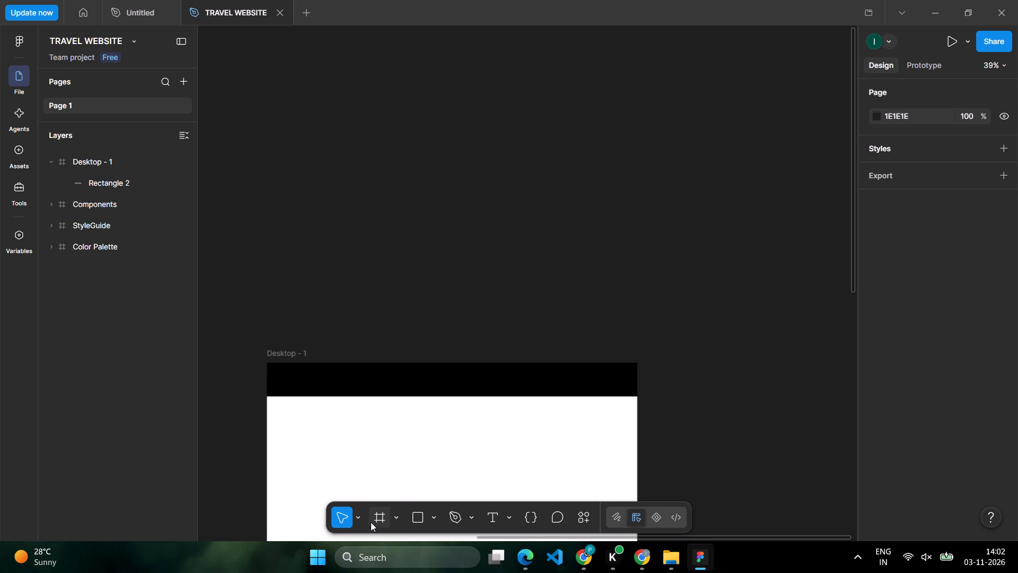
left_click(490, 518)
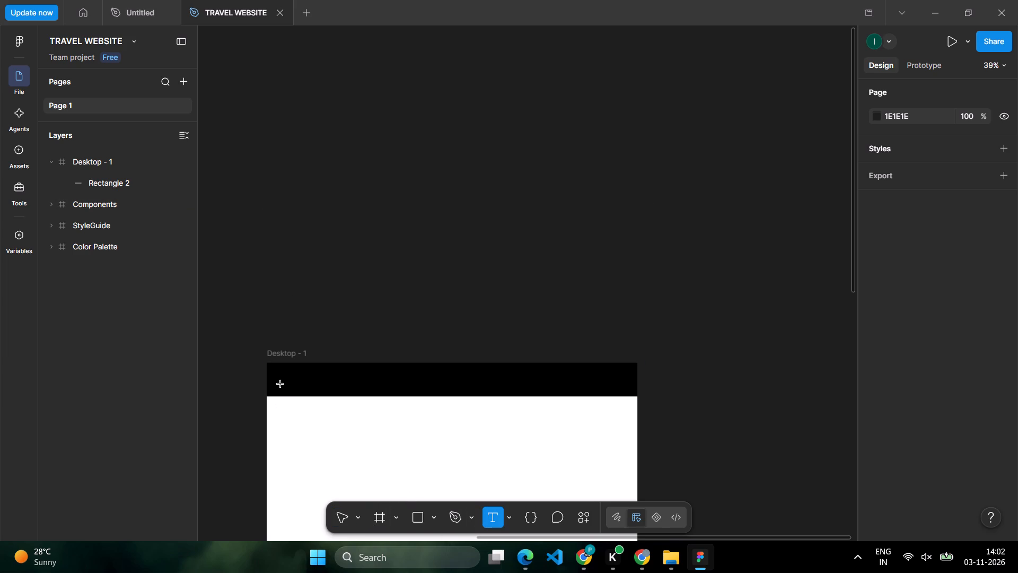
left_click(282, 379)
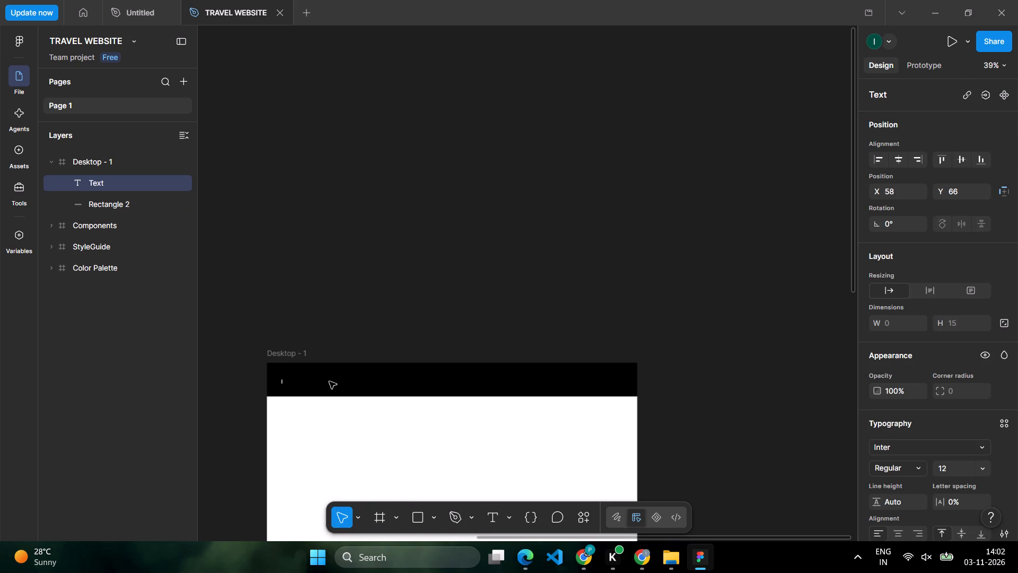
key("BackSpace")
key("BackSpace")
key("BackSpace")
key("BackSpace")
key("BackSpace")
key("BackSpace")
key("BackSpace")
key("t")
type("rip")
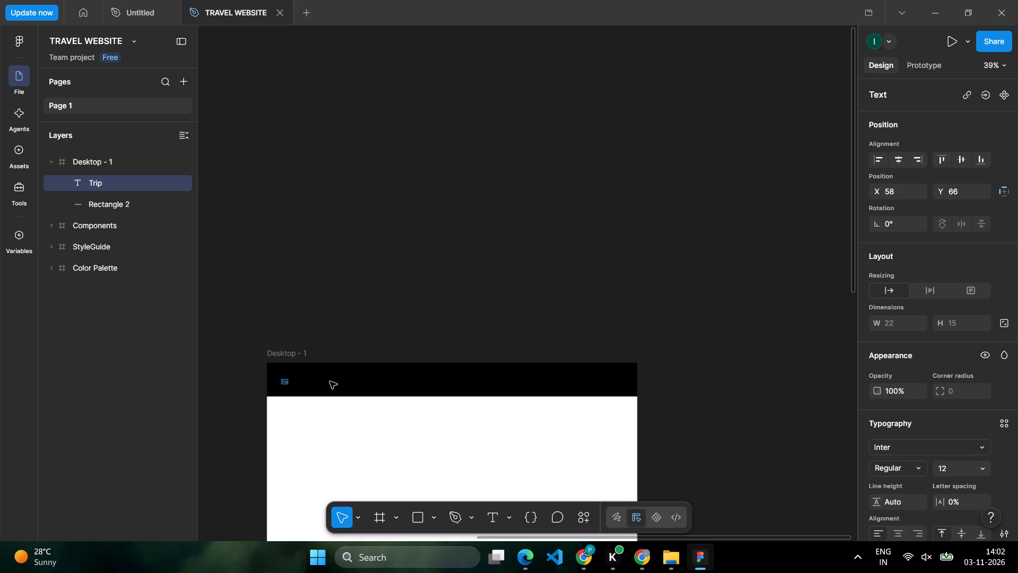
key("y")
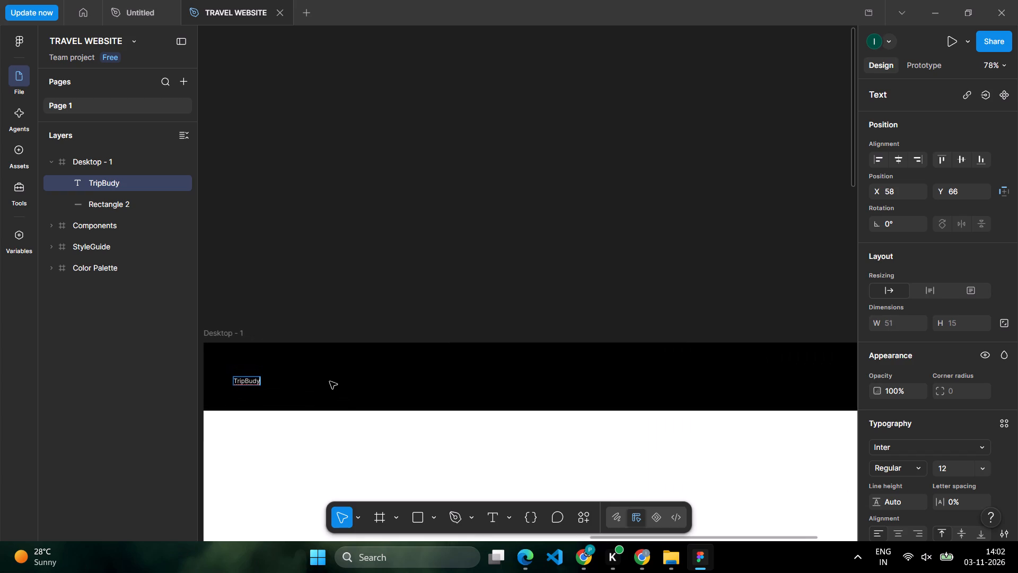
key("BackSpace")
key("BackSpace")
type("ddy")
Copy the largest sample text line, Type@61, from the StyleGuide frame.
scroll(348, 393, "down", 1)
scroll(348, 393, "right", 1)
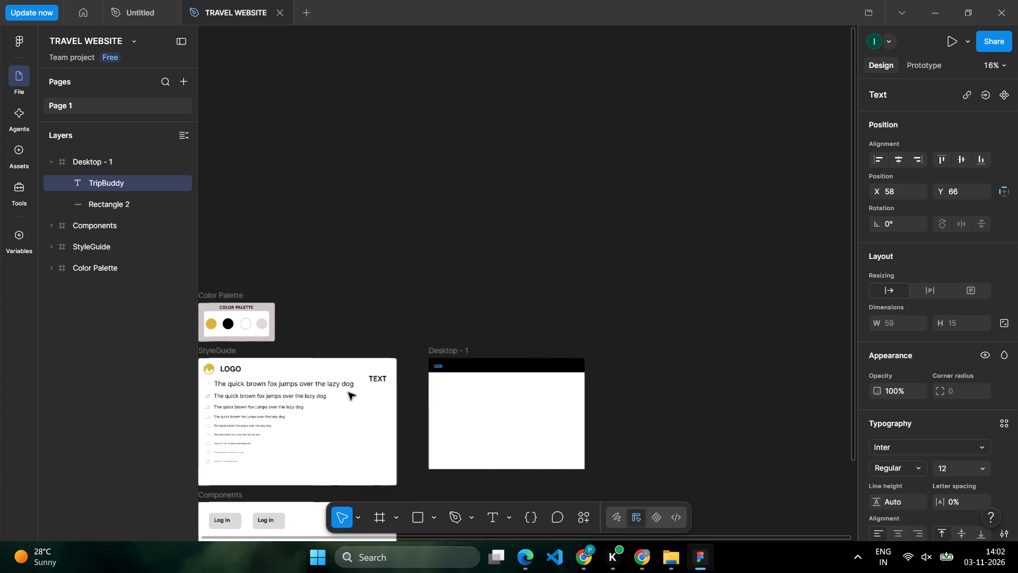
scroll(348, 393, "right", 1)
left_click(347, 388)
right_click(347, 388)
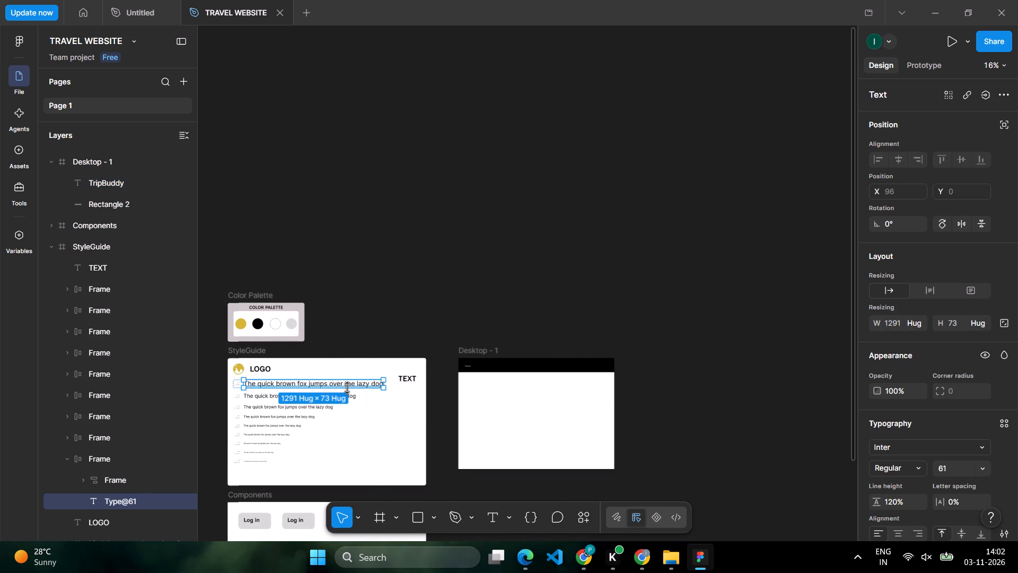
left_click(391, 89)
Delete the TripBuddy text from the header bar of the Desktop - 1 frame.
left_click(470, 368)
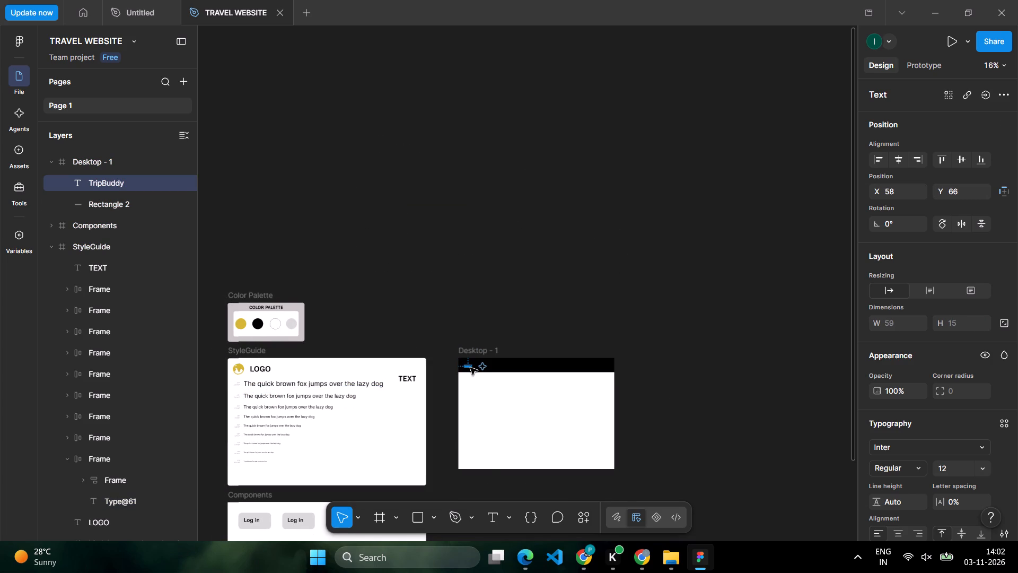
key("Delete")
Paste the copied sample text line above the Desktop - 1 frame, at about X 2371, Y -93.
scroll(471, 368, "down", 1)
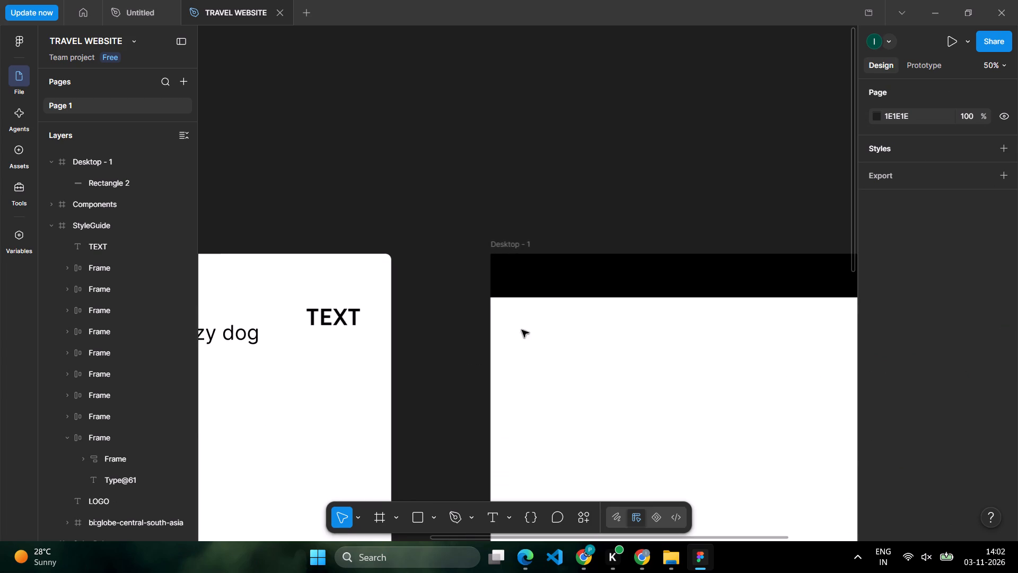
right_click(543, 278)
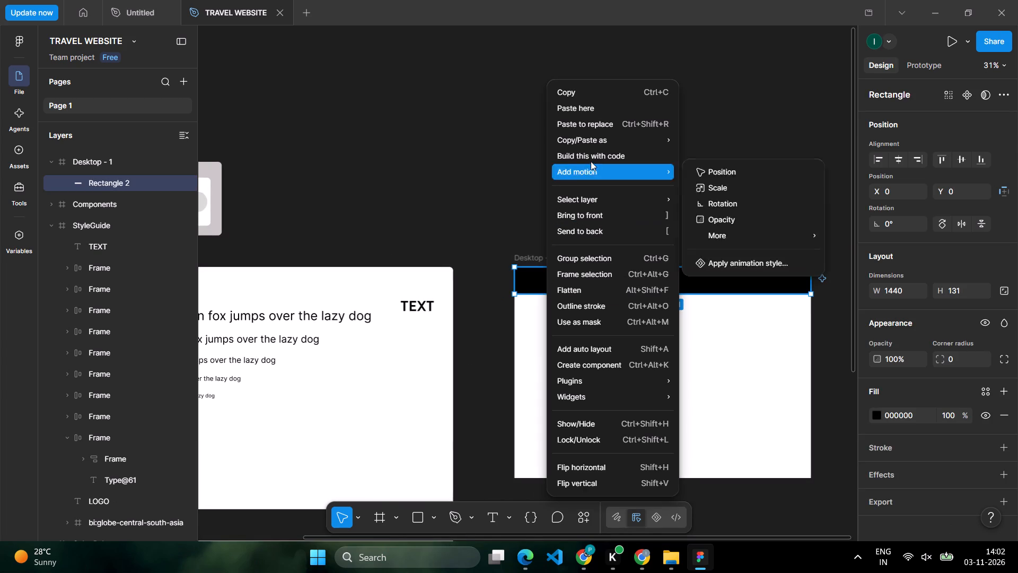
left_click(585, 112)
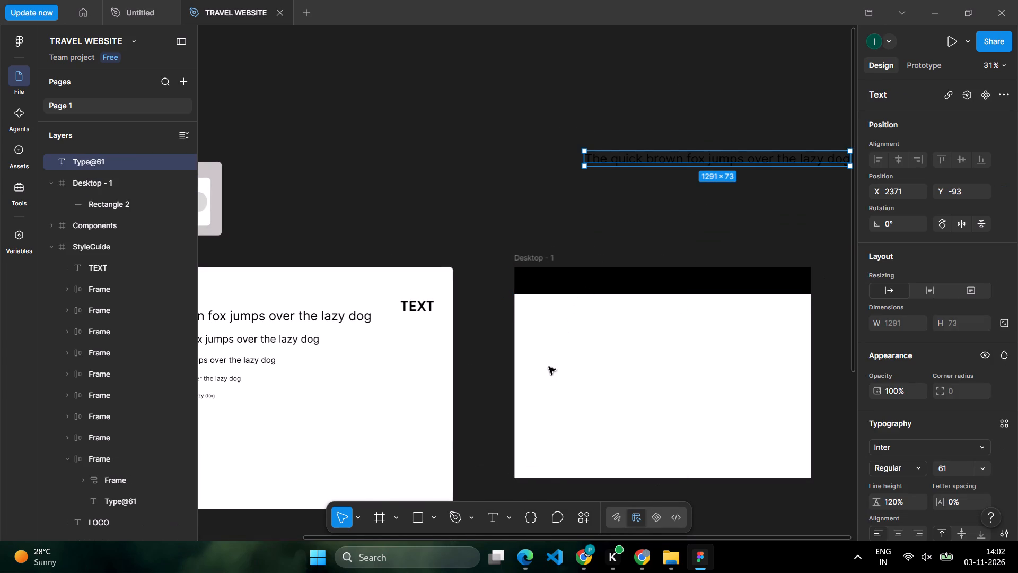
Move the pasted sample text line into the black header bar of Desktop - 1, at about X 74, Y 58.
left_click_drag(642, 158, 620, 218)
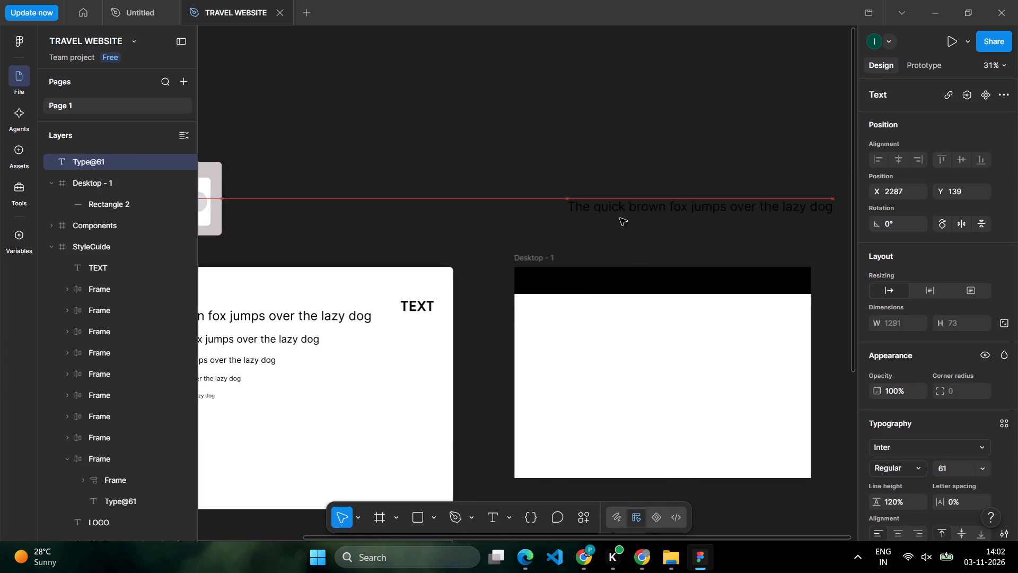
left_click_drag(620, 218, 587, 286)
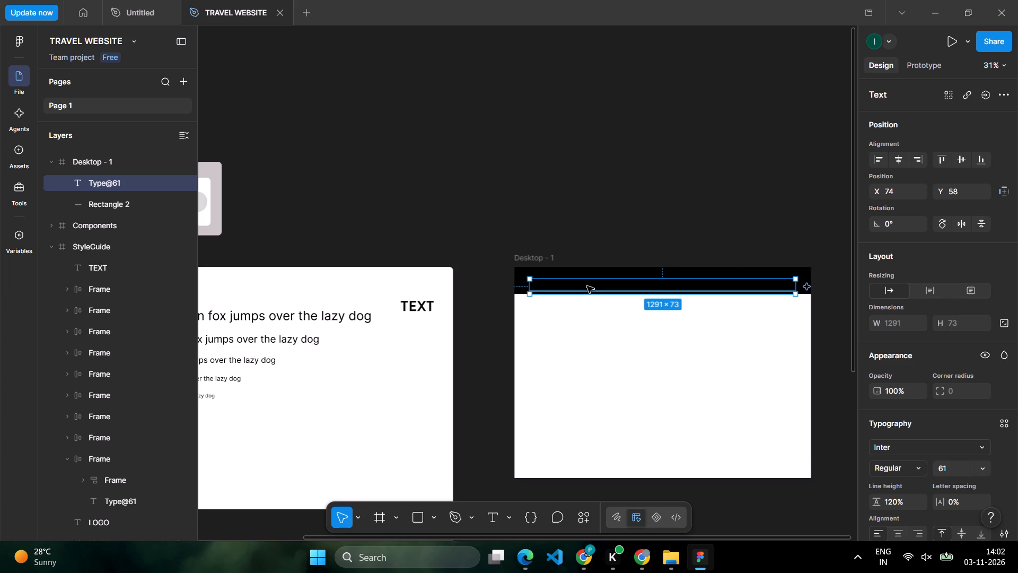
left_click(586, 286)
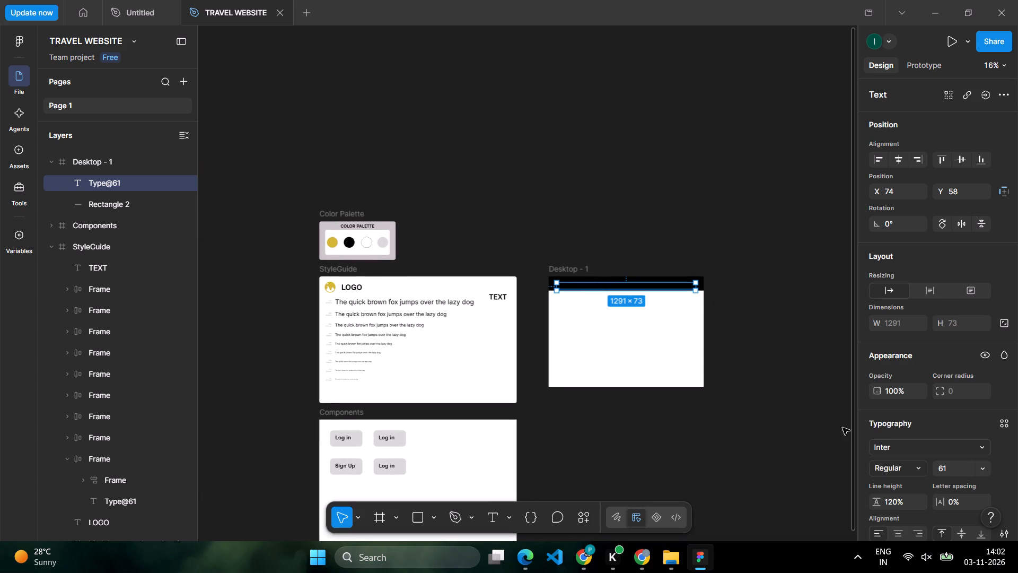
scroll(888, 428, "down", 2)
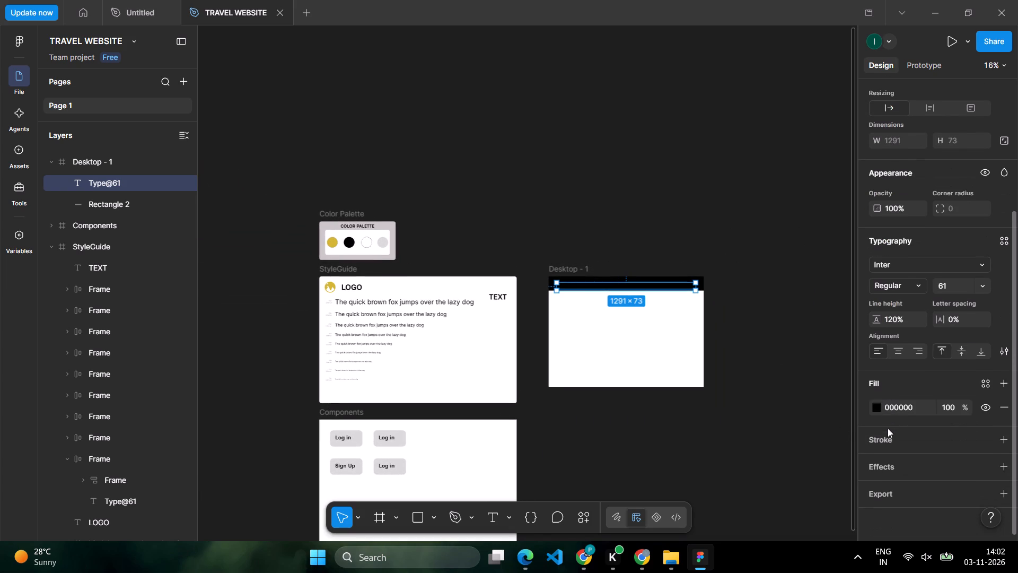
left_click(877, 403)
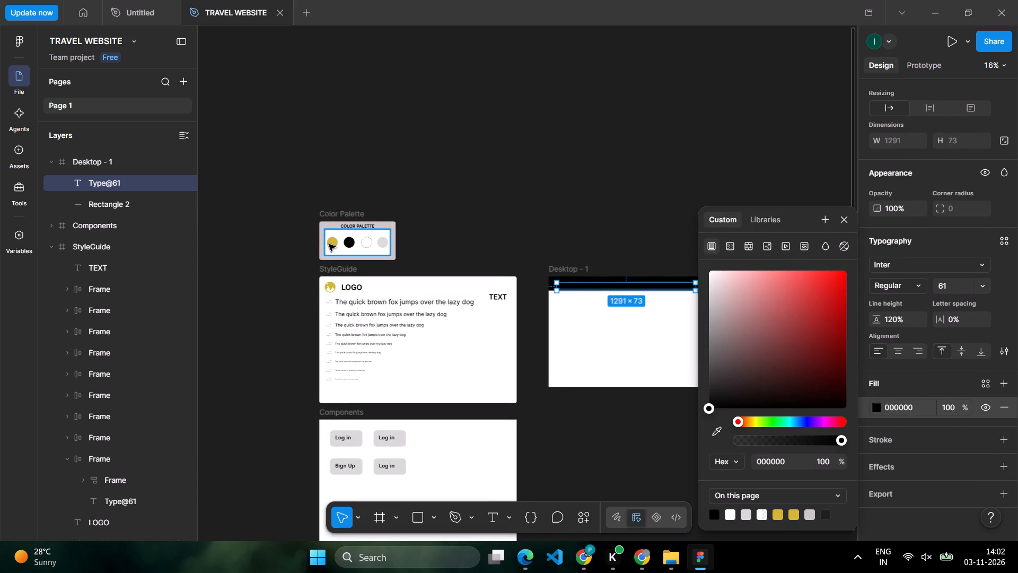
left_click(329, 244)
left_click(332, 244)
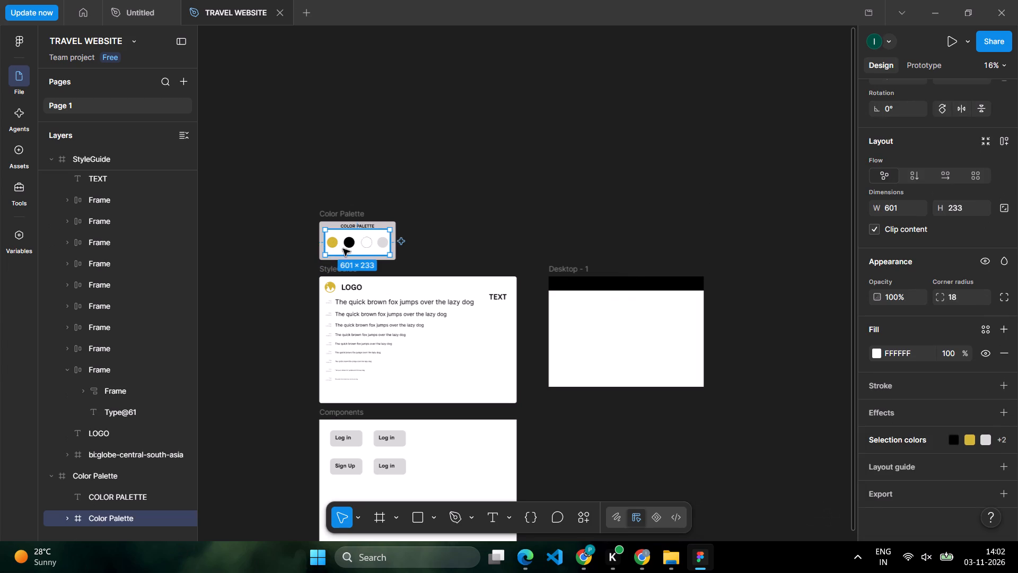
Change the header text's fill to the gold sampled from the first circle in the Color Palette frame.
left_click(622, 281)
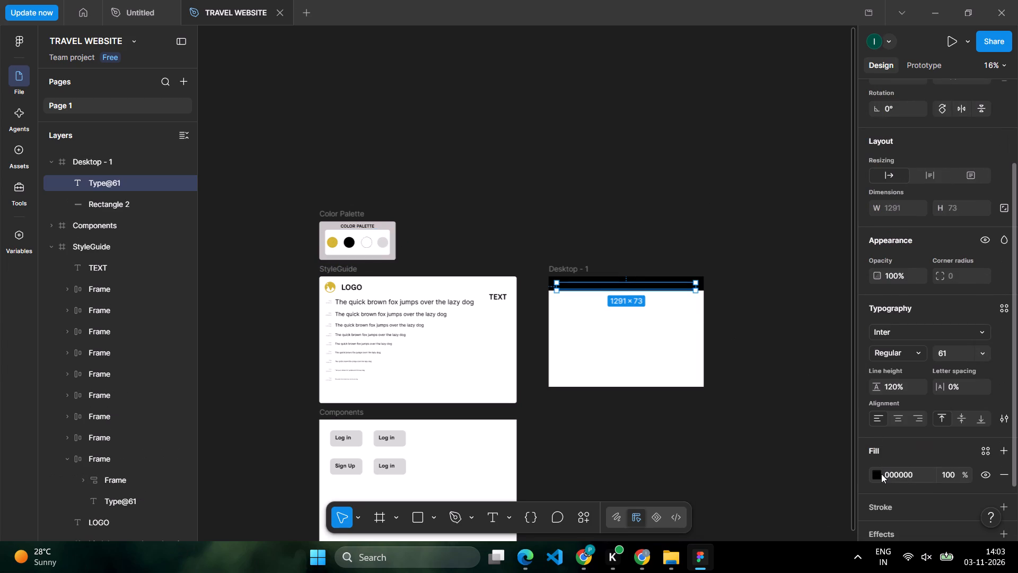
left_click(881, 474)
left_click(723, 428)
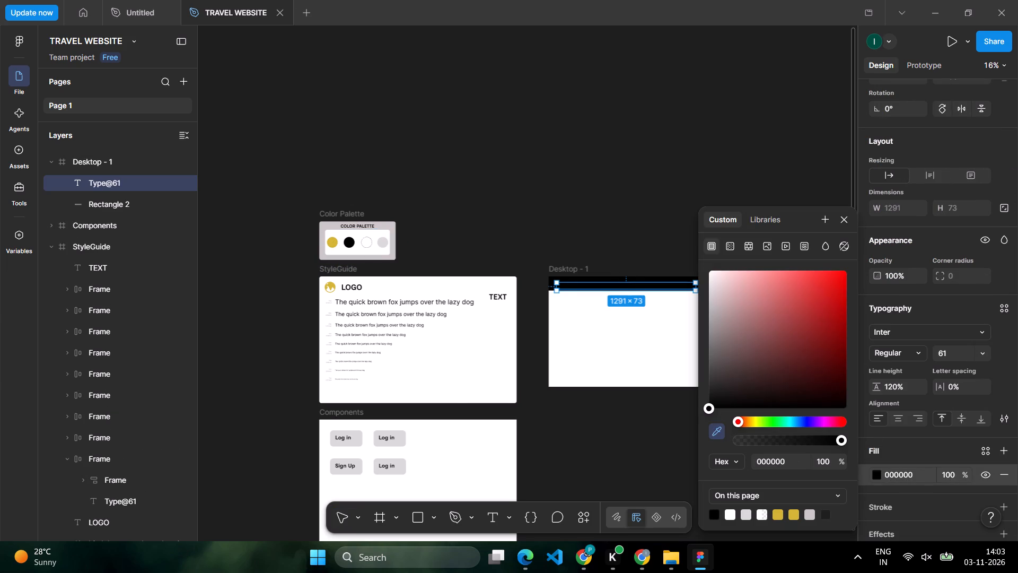
left_click(332, 244)
left_click(553, 217)
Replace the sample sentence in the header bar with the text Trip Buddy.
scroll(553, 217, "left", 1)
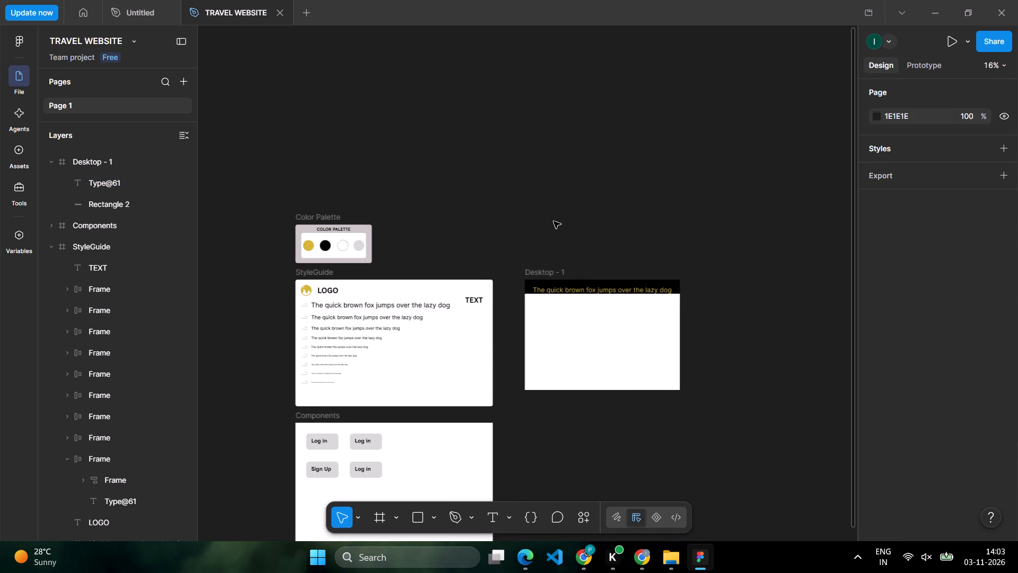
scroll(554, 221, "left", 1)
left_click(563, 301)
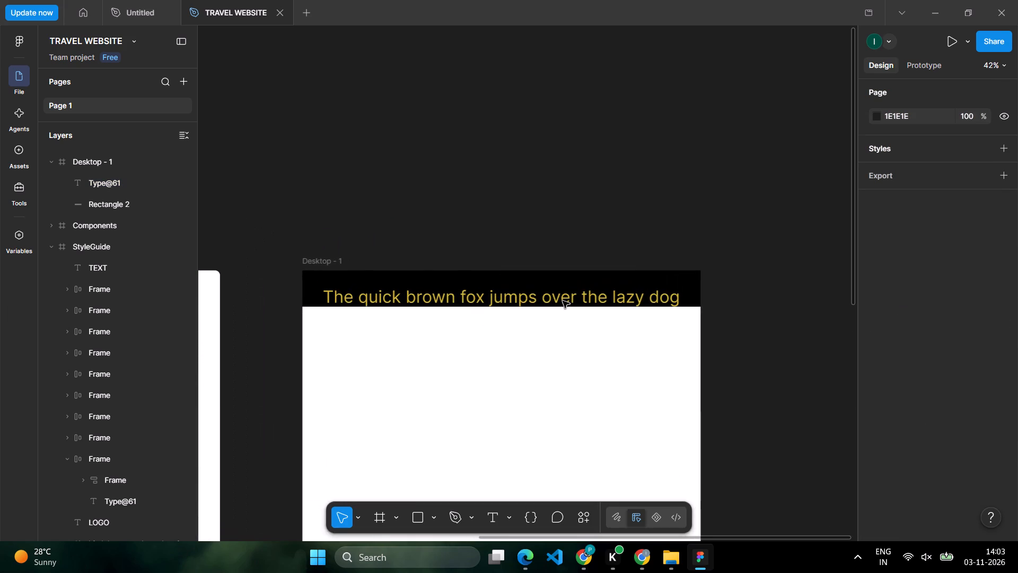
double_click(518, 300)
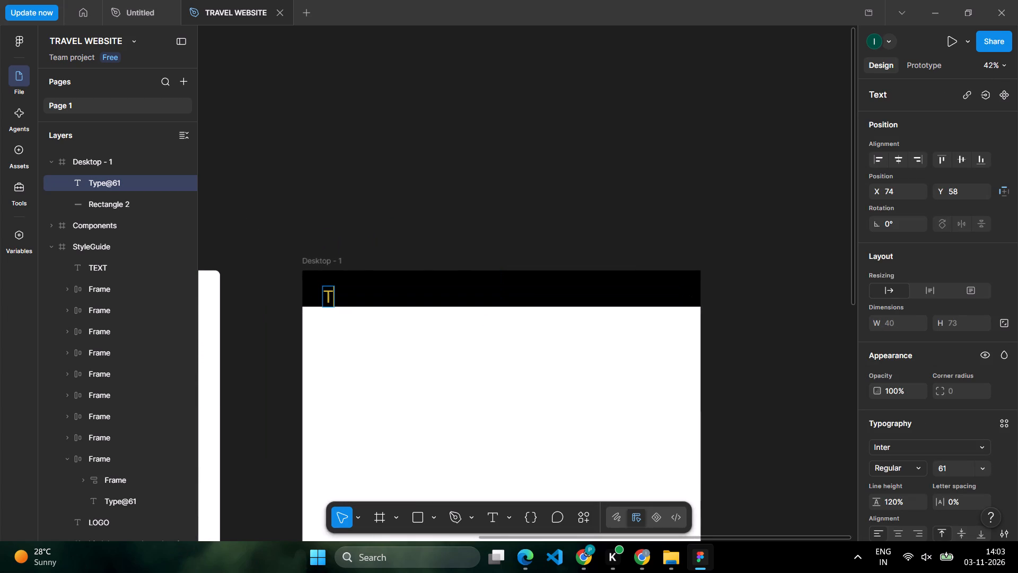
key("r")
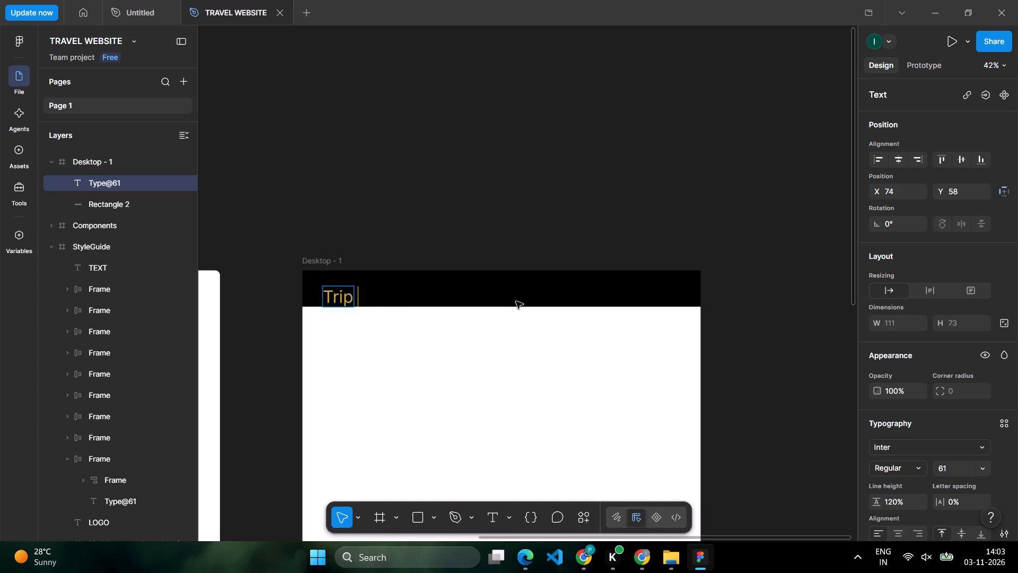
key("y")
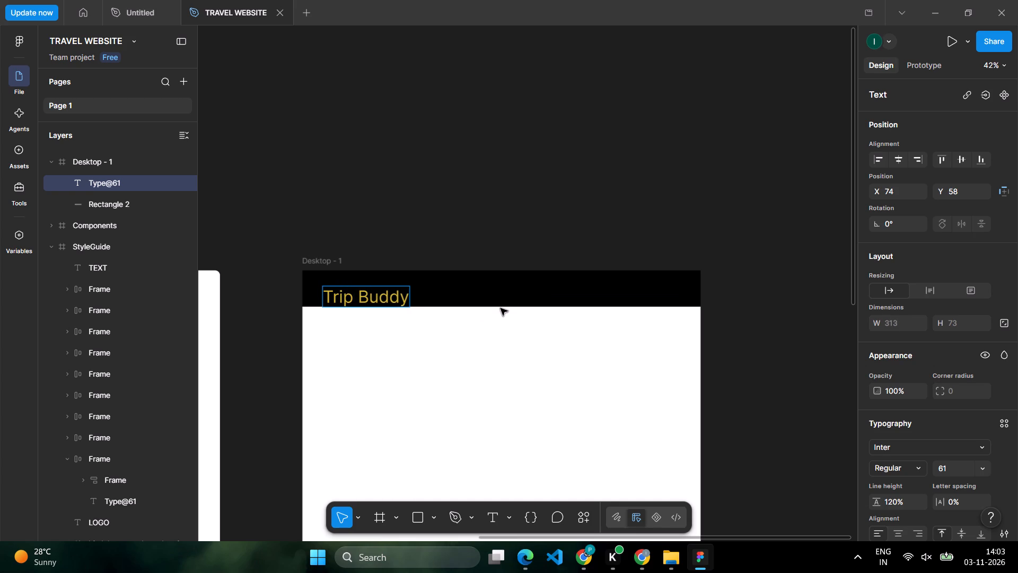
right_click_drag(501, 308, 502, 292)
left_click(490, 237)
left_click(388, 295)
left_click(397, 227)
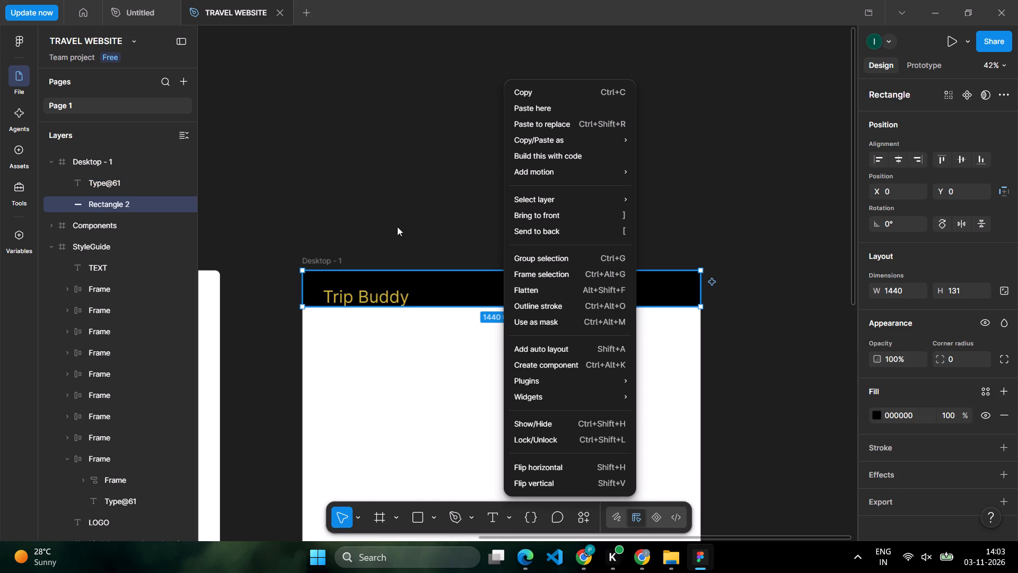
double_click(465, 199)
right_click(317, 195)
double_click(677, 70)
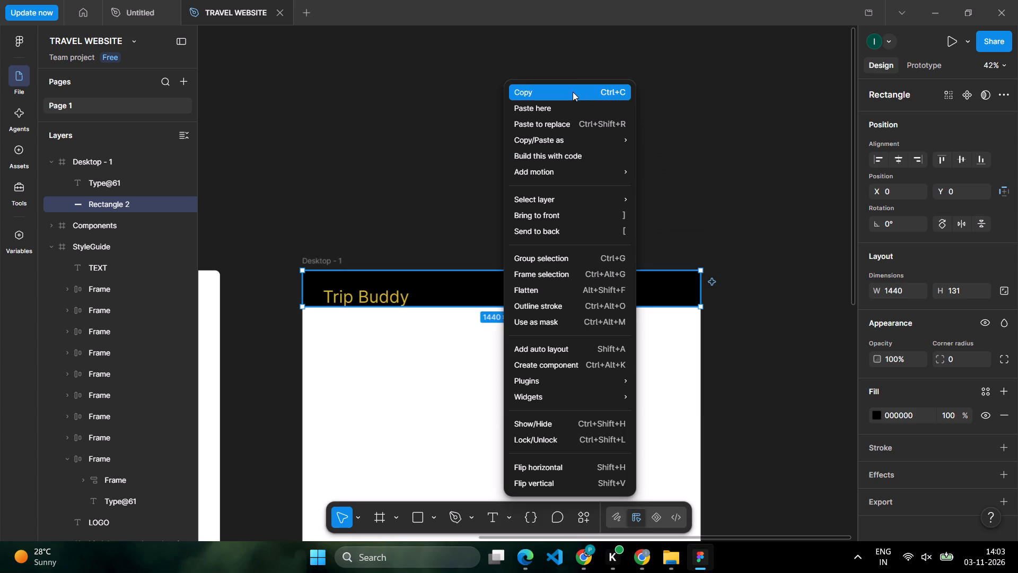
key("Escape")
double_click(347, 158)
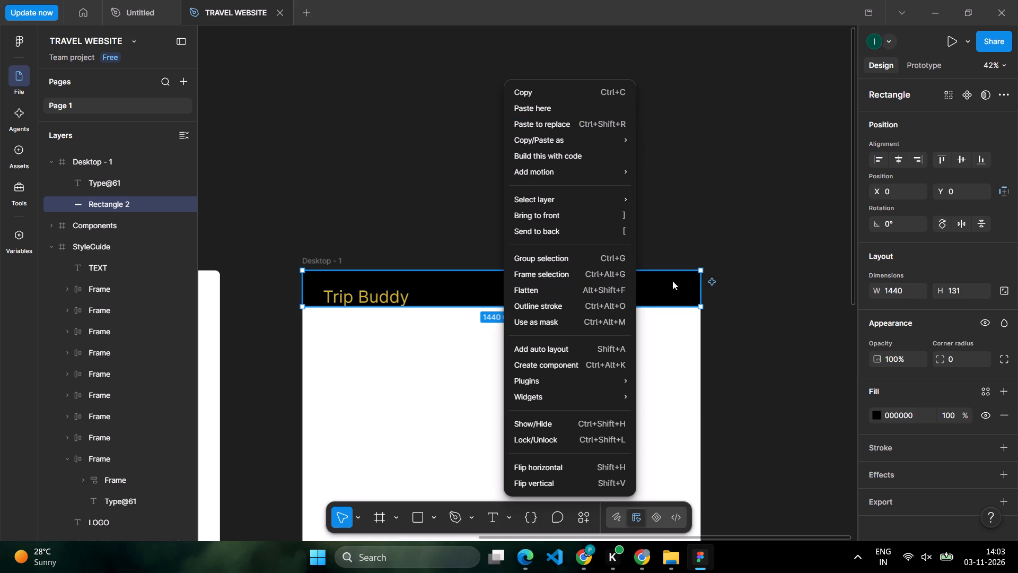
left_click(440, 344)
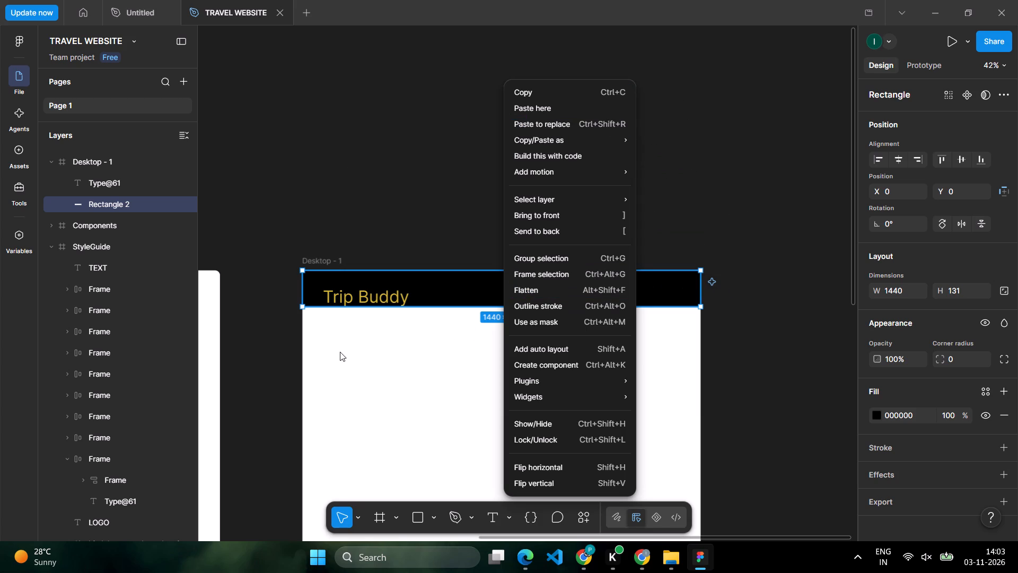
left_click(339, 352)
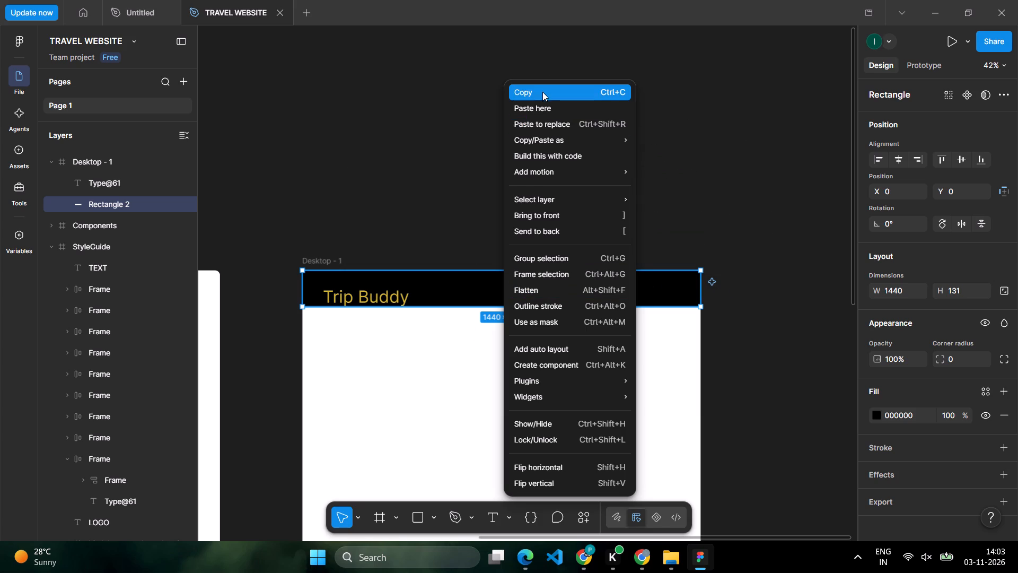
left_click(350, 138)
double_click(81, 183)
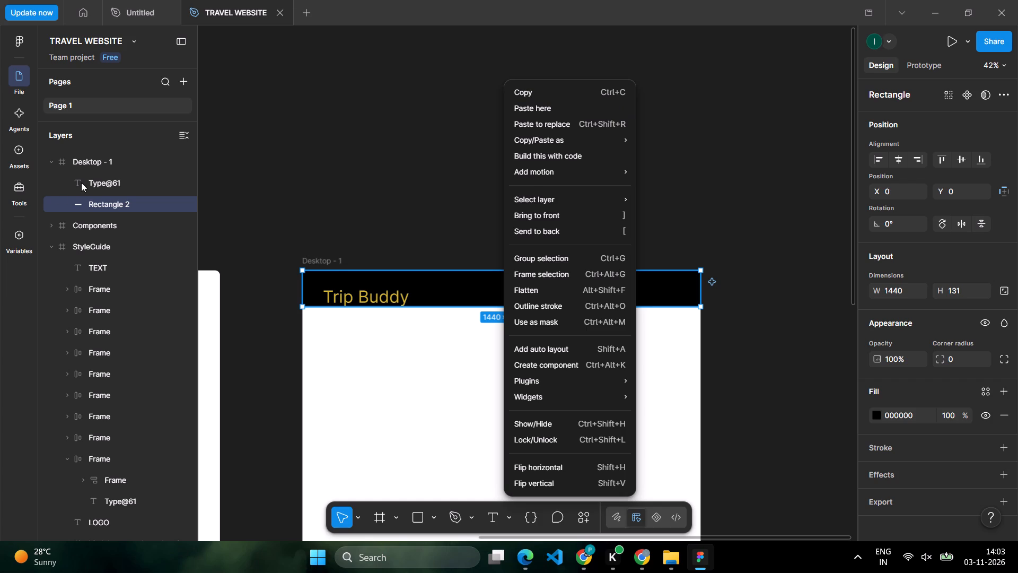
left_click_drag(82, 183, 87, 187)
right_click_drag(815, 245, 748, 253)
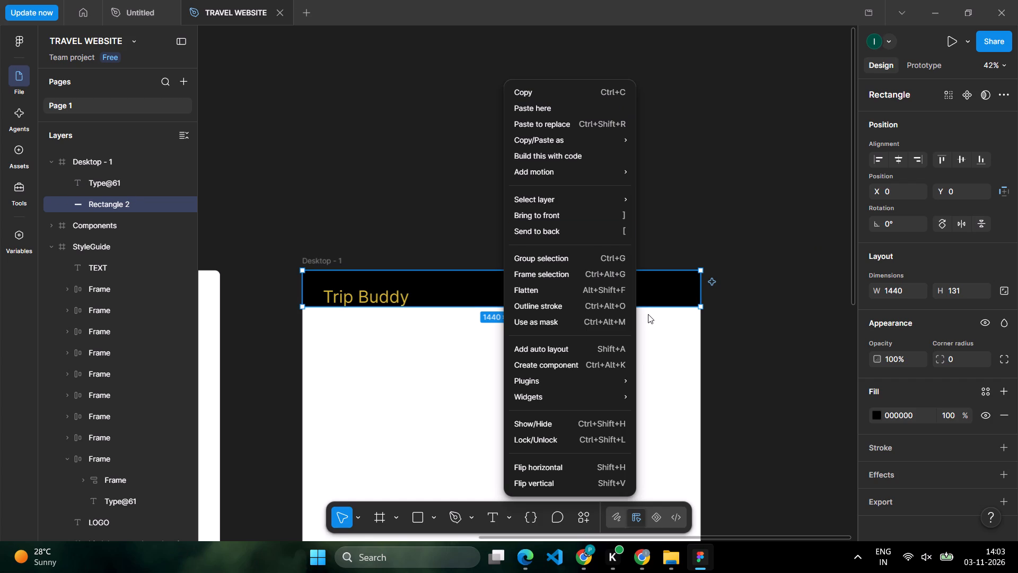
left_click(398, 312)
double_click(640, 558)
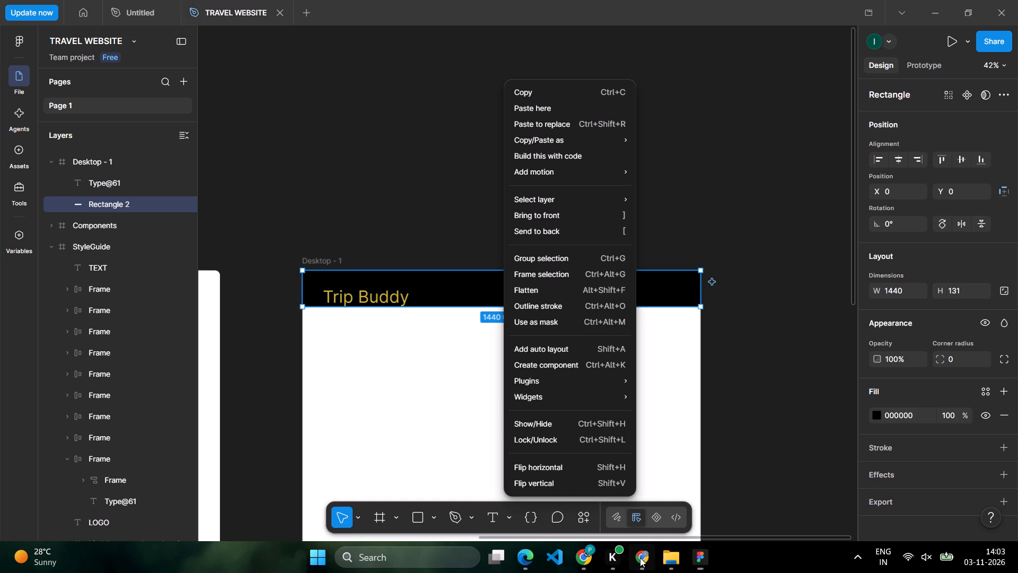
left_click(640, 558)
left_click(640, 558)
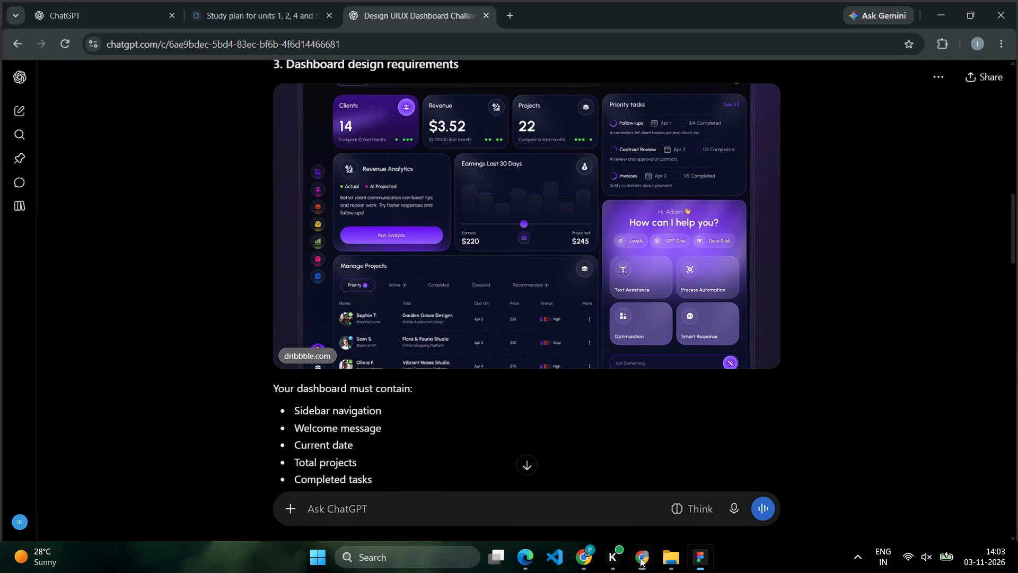
Move the Trip Buddy text within the header bar to about X 57, Y 29.
left_click(387, 300)
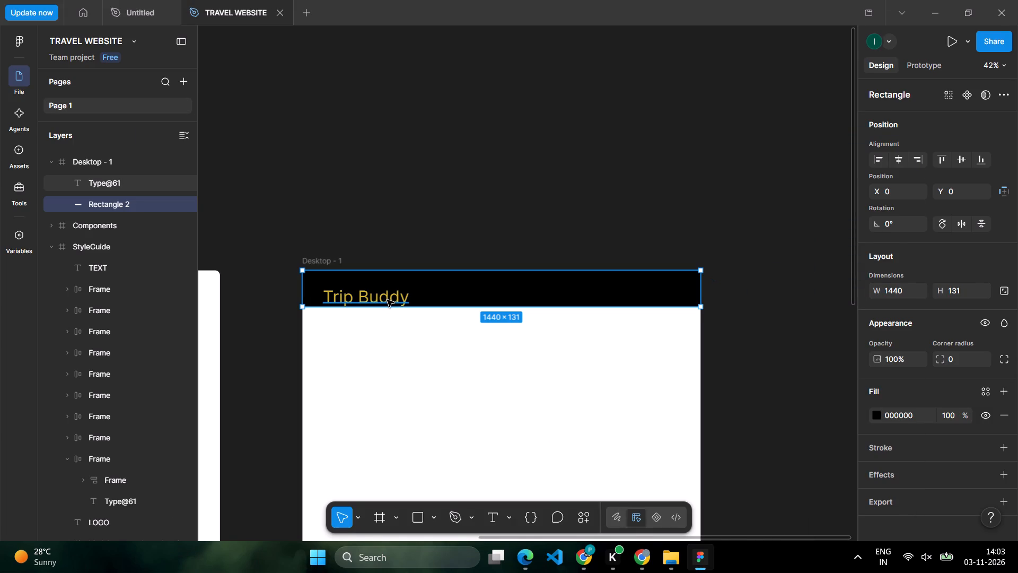
left_click_drag(384, 296, 379, 290)
Rewrite the header title in capitals as TRIP BUDDY.
double_click(379, 290)
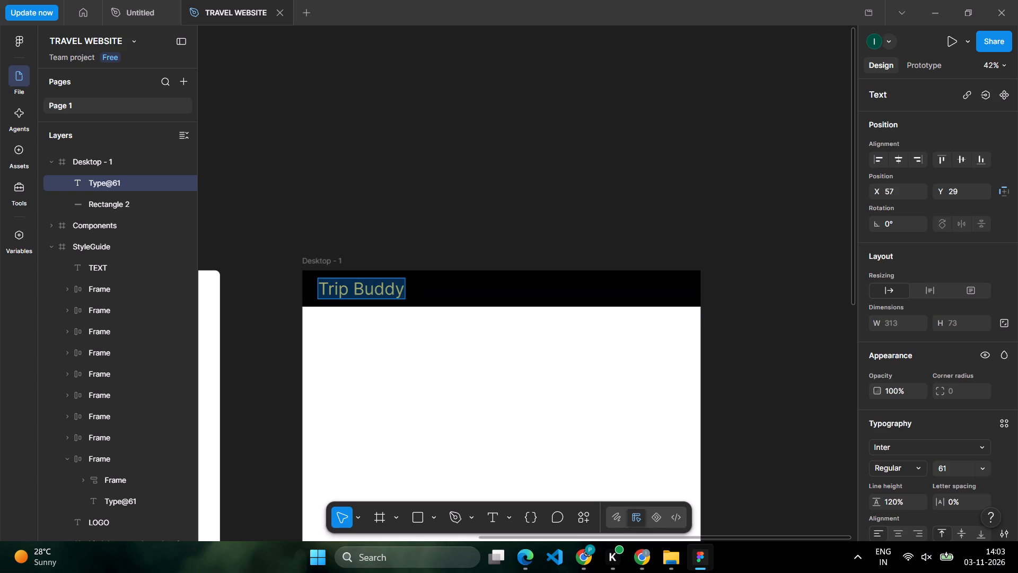
triple_click(379, 290)
type("RIP")
key("space")
type("BU")
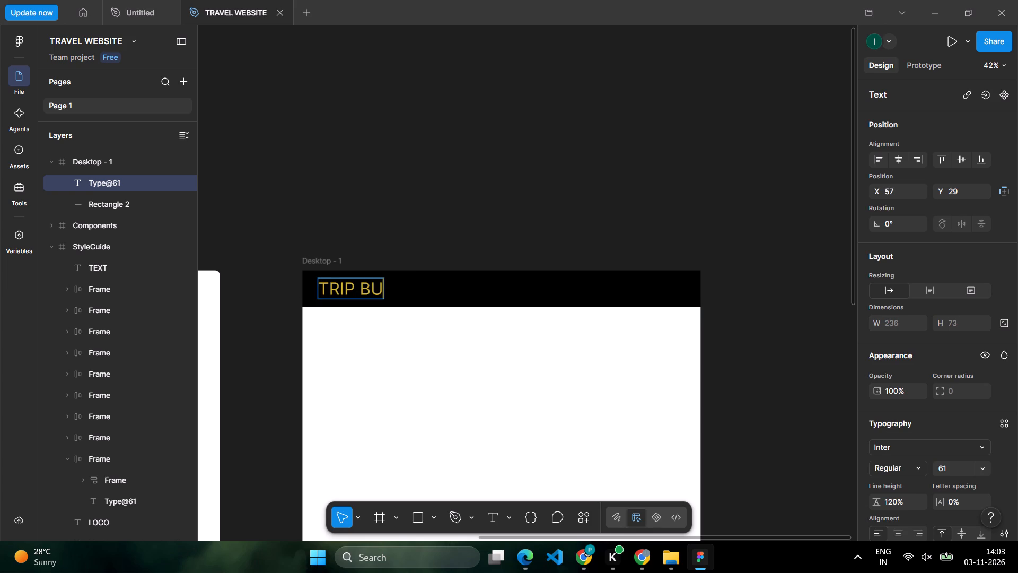
type("DDY")
left_click(401, 222)
Preview alternative font families on the TRIP BUDDY title, from Instrument Serif through the J and K fonts.
left_click(396, 291)
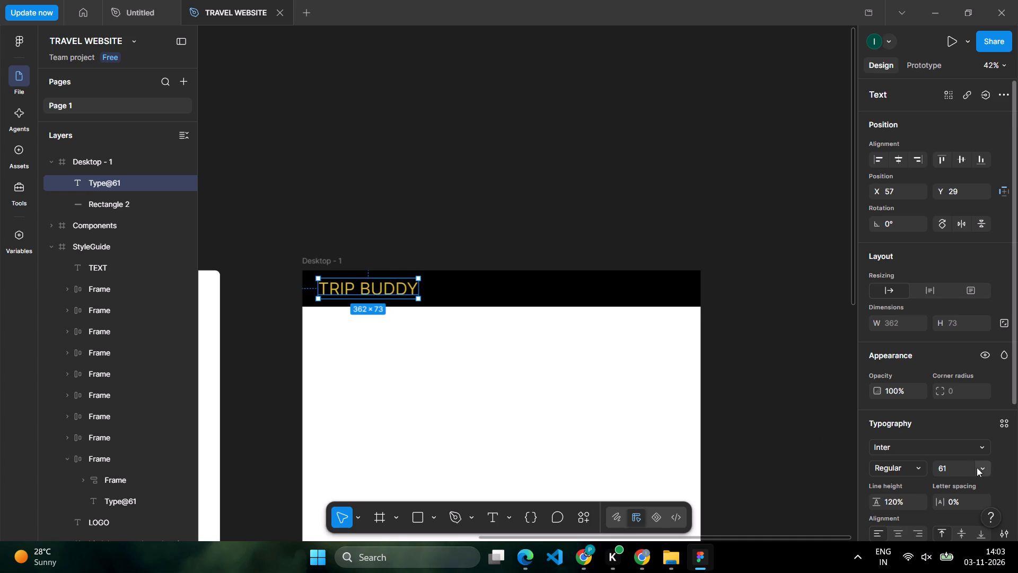
left_click(968, 447)
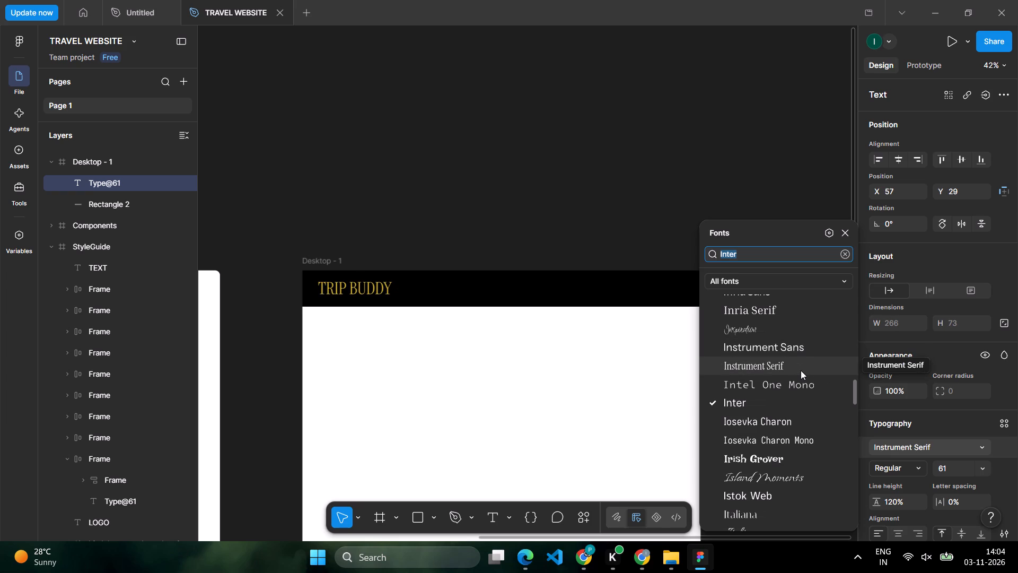
scroll(801, 370, "down", 1)
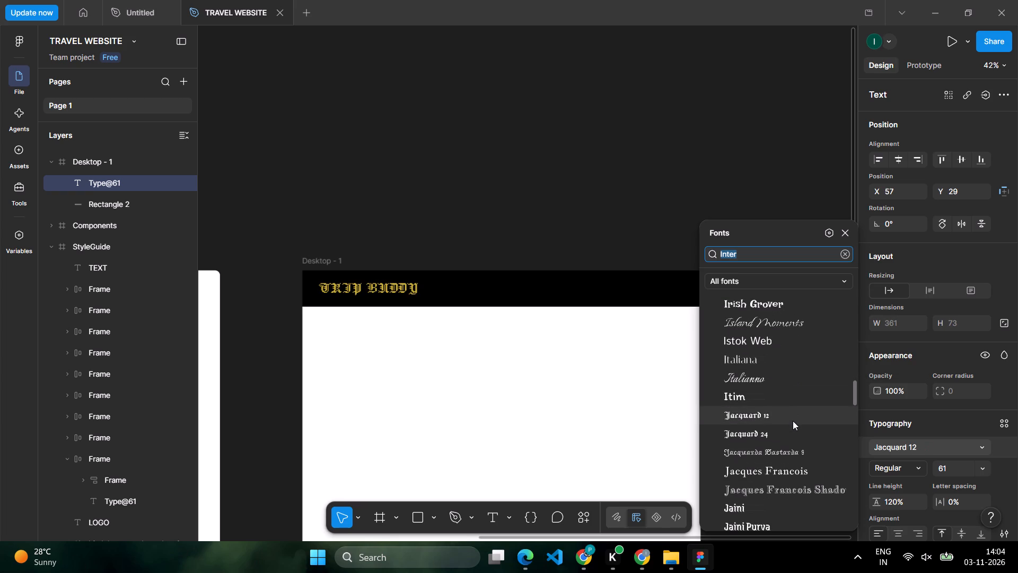
scroll(793, 421, "down", 1)
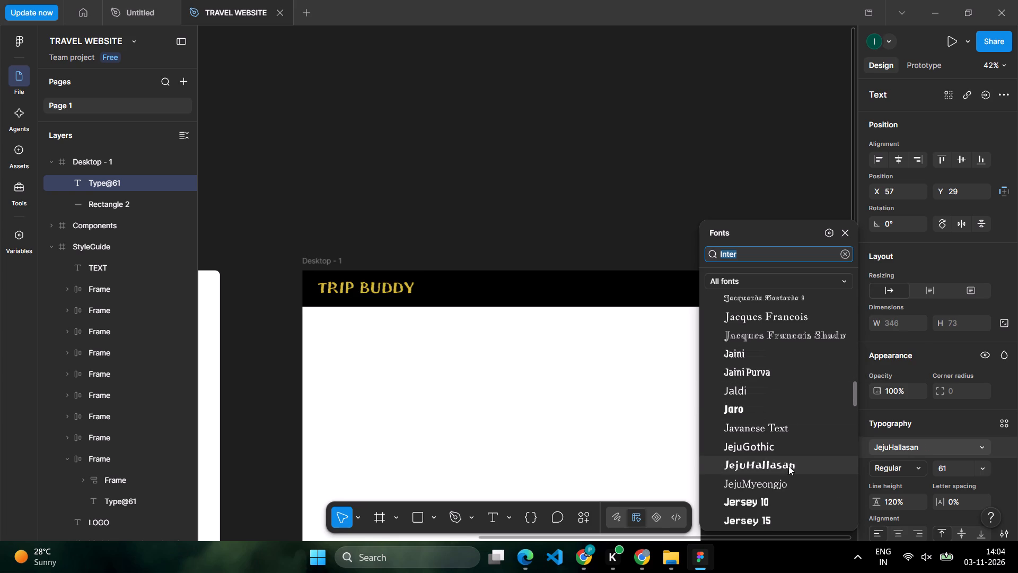
scroll(788, 466, "down", 1)
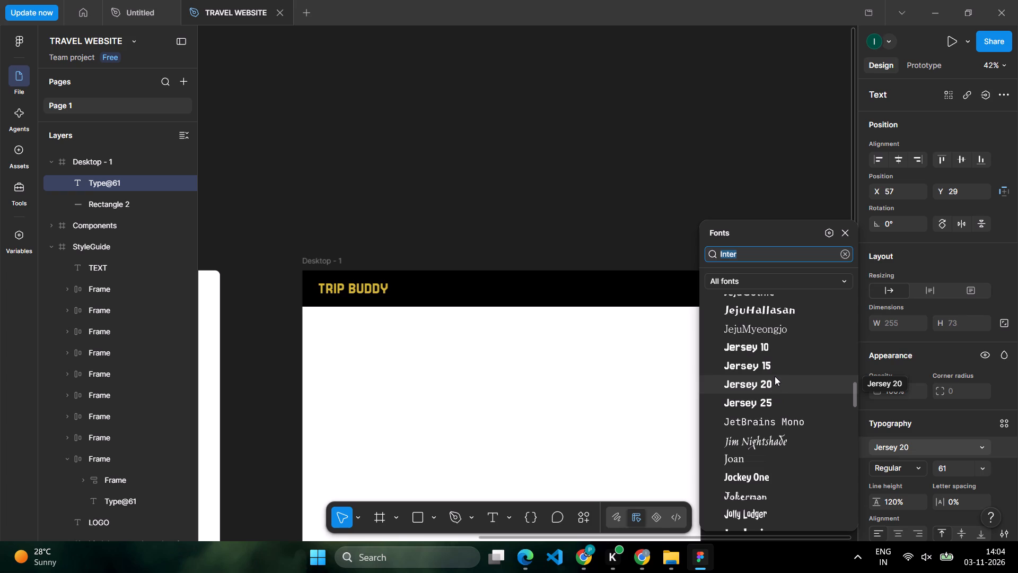
scroll(778, 477, "down", 1)
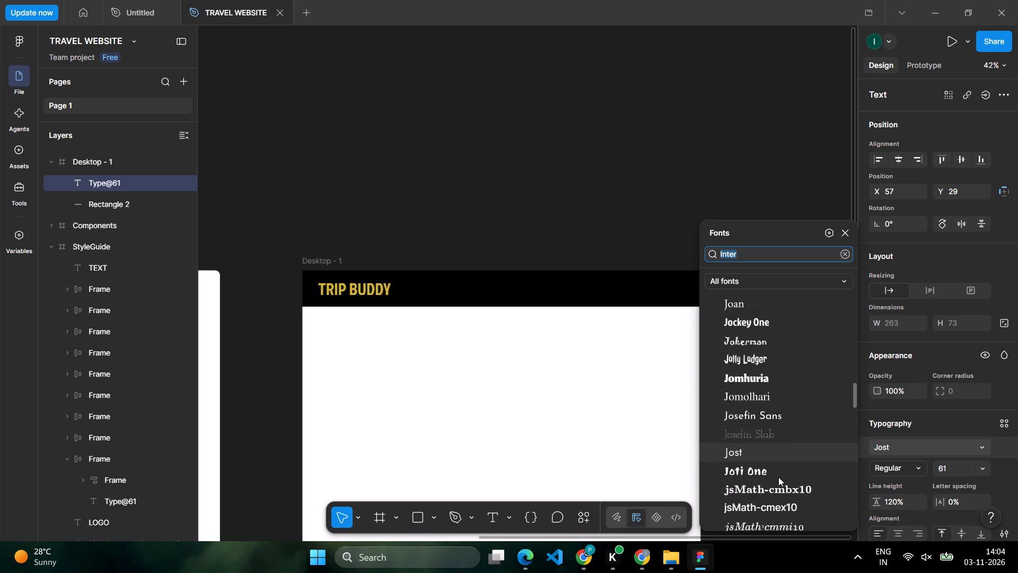
scroll(778, 477, "down", 4)
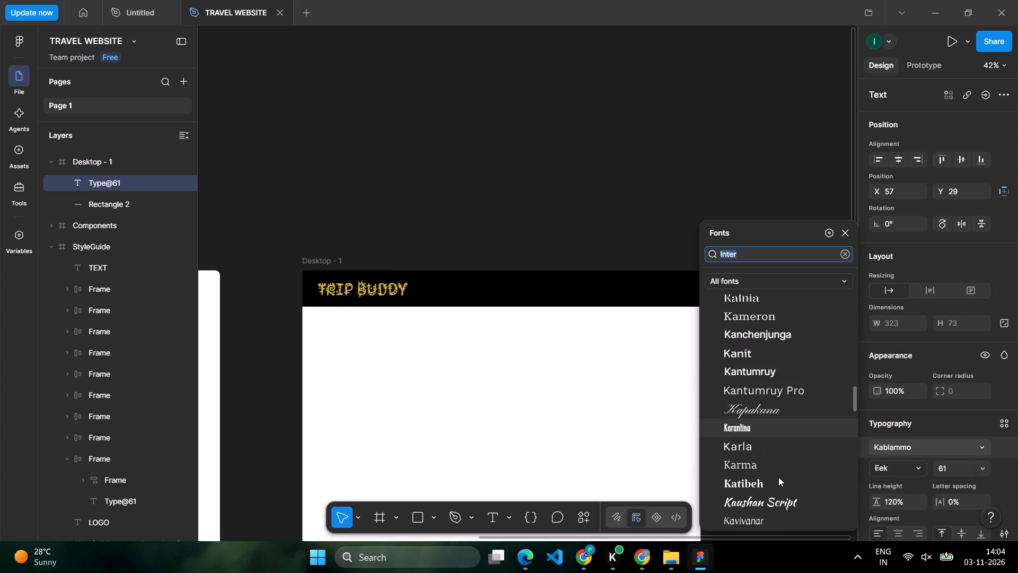
scroll(778, 477, "down", 5)
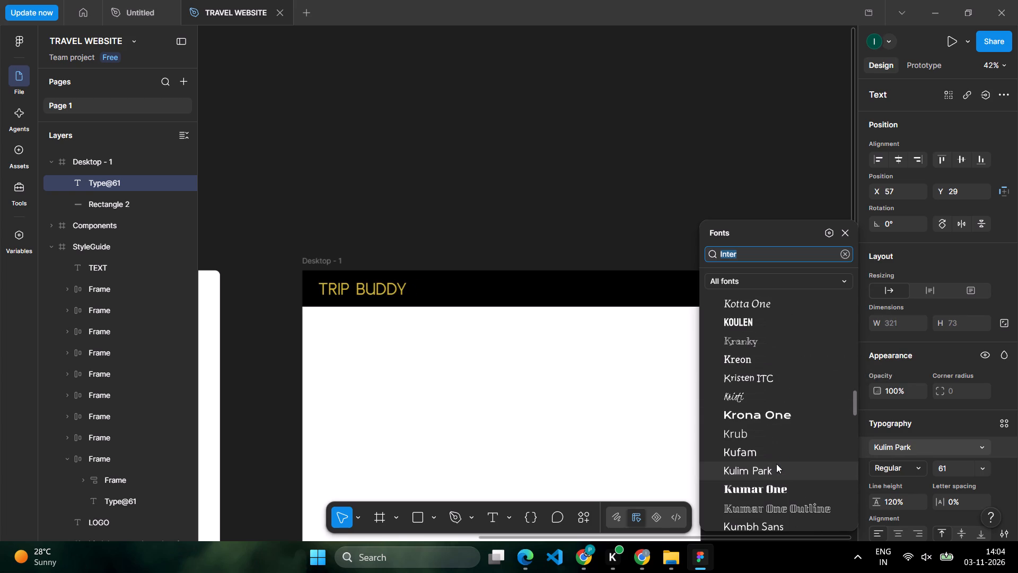
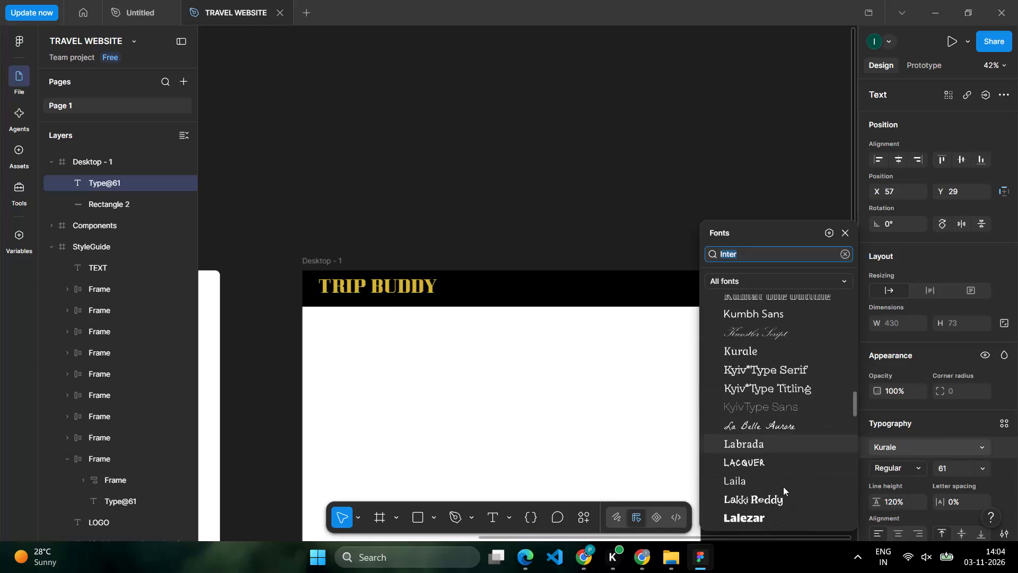
Browse the L and M font families for the TRIP BUDDY title and set it to Mate SC.
scroll(783, 487, "down", 3)
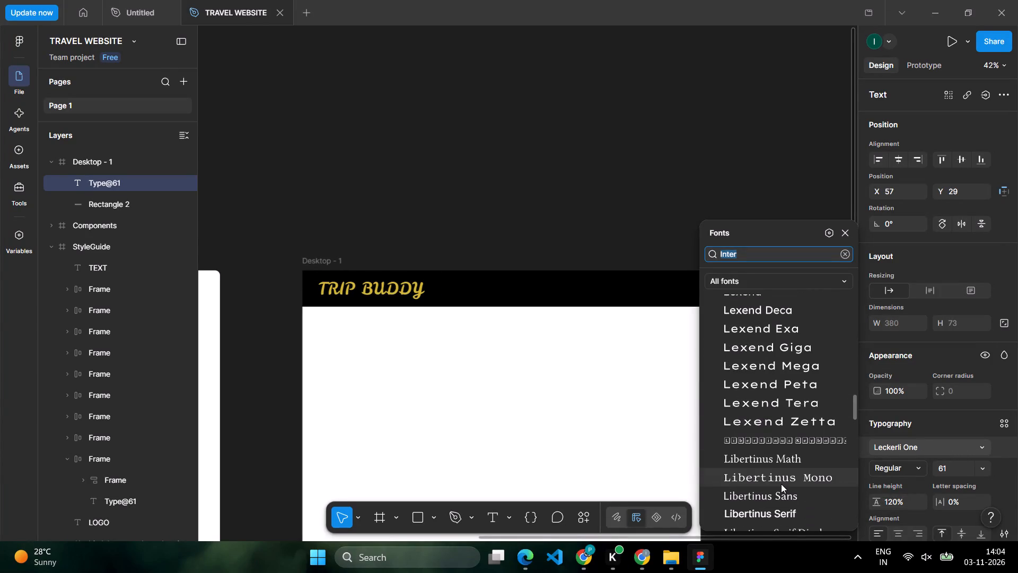
scroll(781, 482, "down", 5)
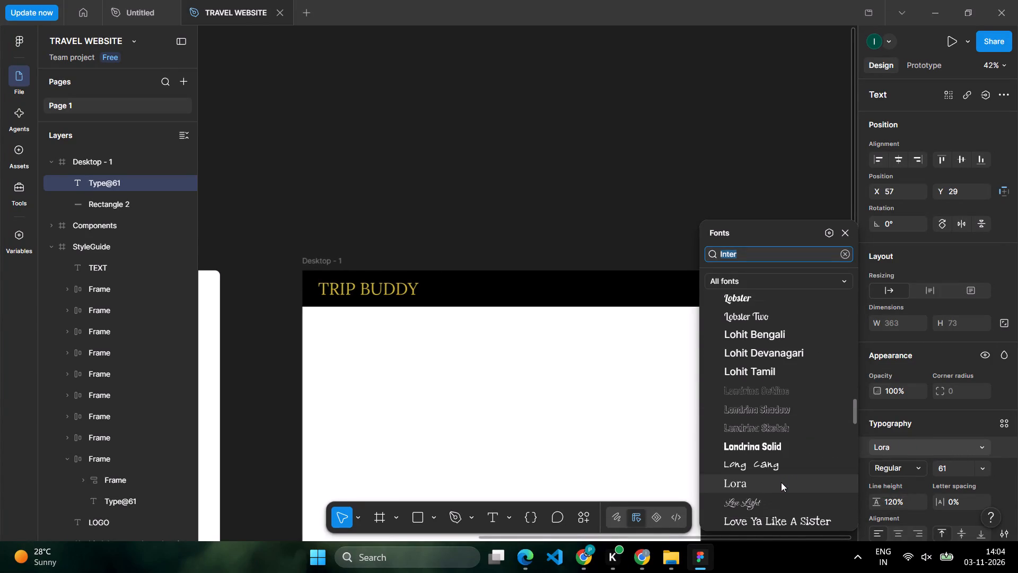
scroll(779, 442, "down", 7)
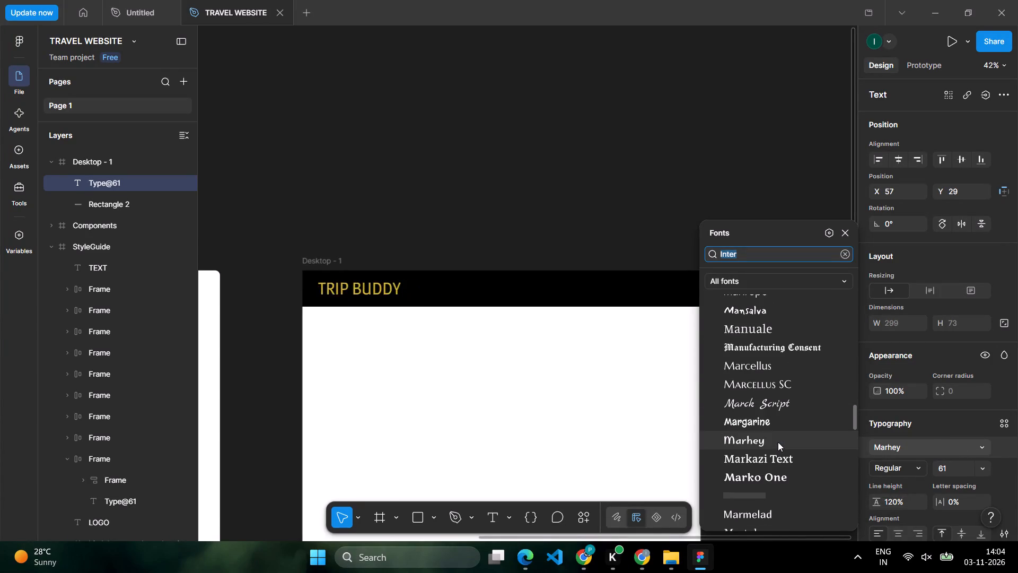
scroll(781, 368, "down", 3)
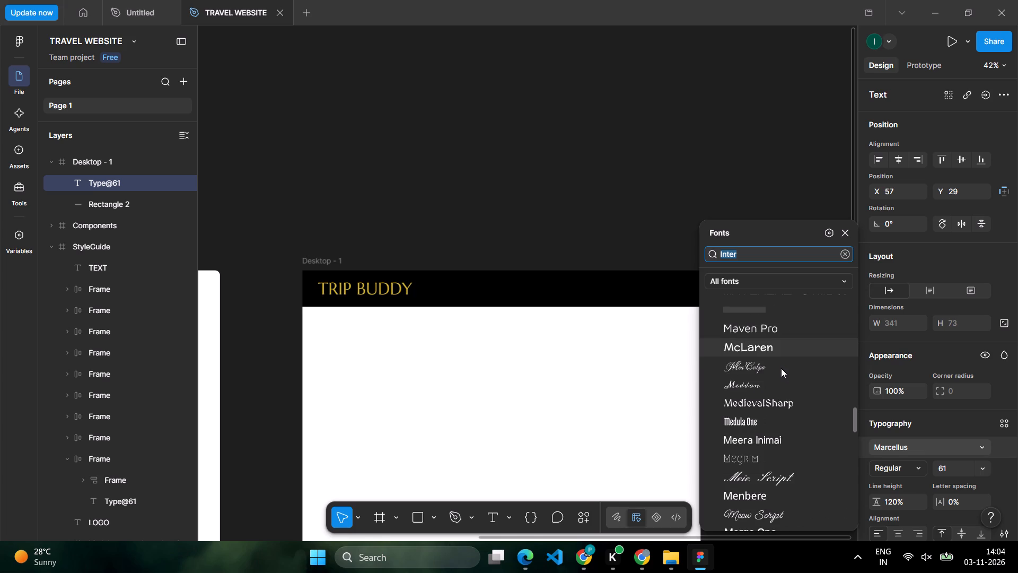
scroll(781, 368, "up", 1)
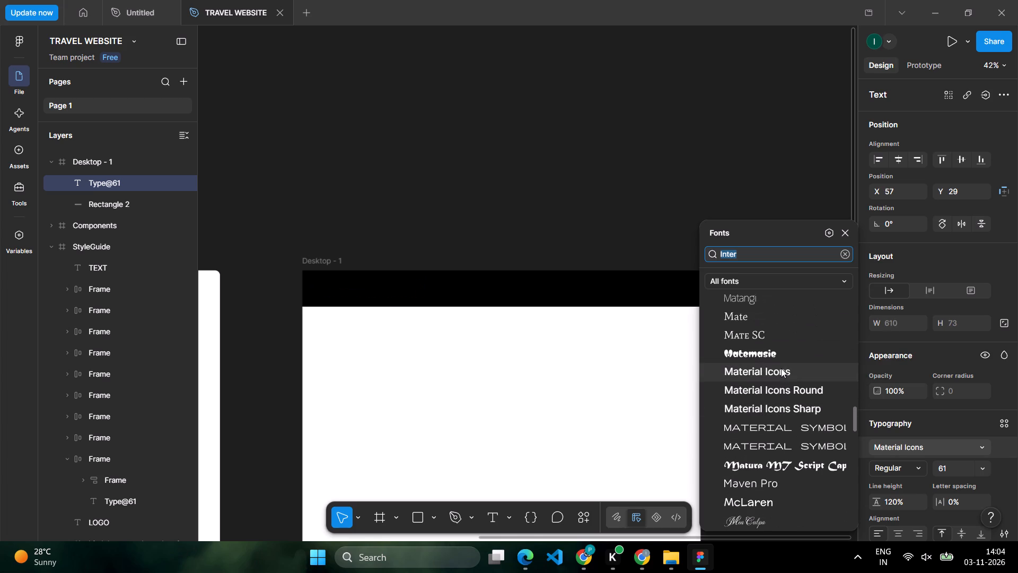
left_click(778, 329)
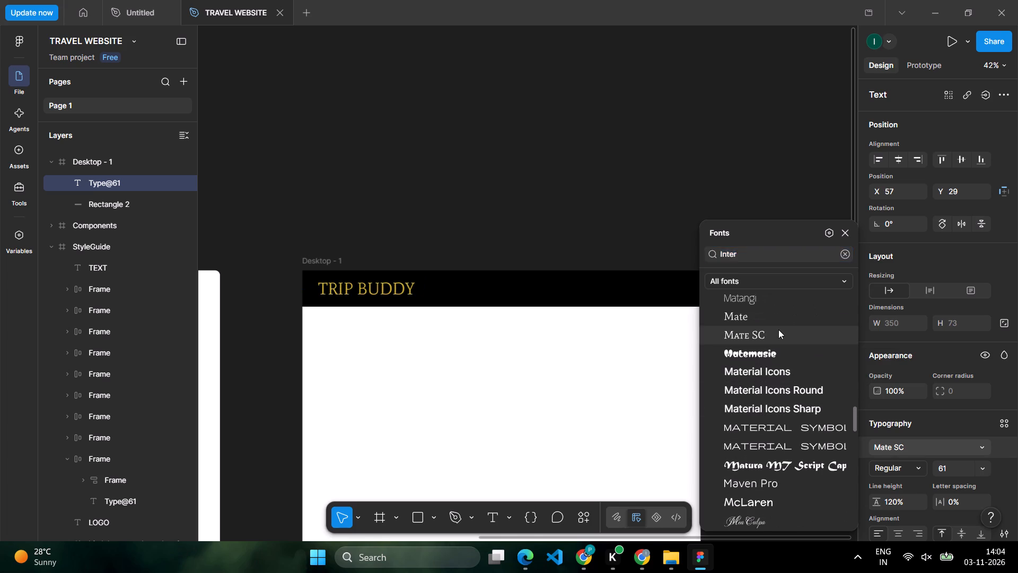
left_click(640, 195)
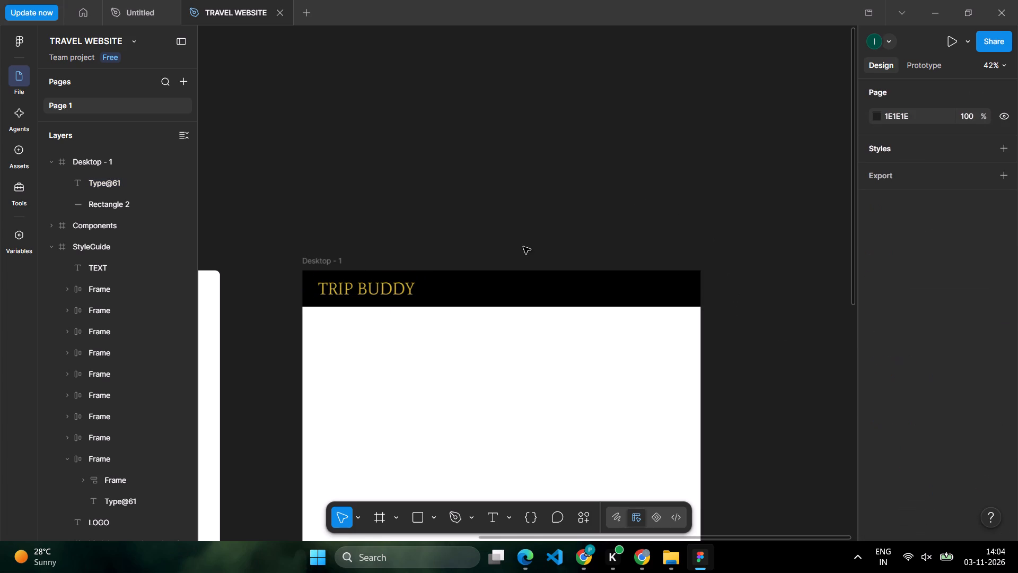
Resize the TRIP BUDDY text box to about 386 × 73, with its edge at about X 33 in the header bar.
left_click(373, 280)
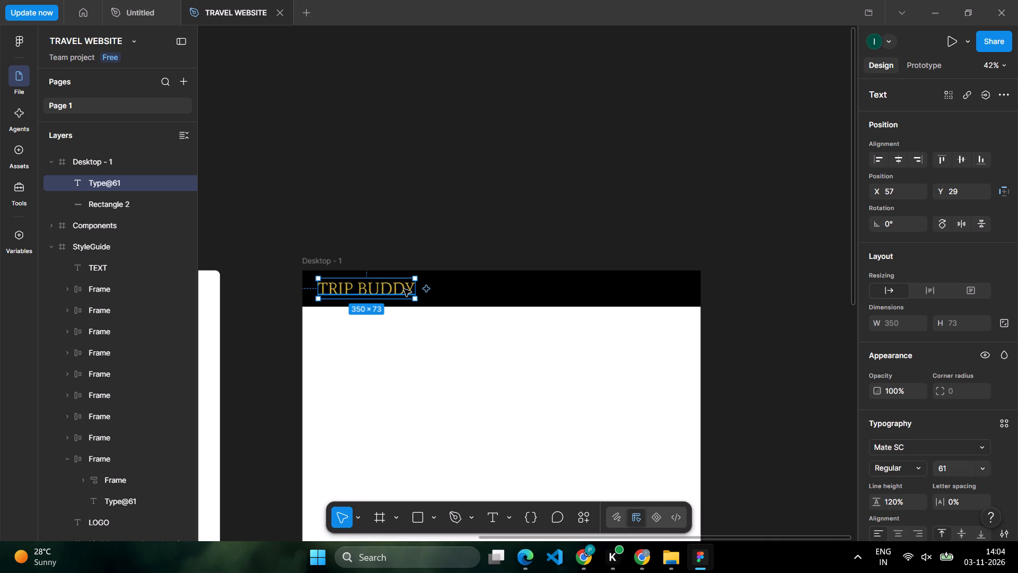
left_click_drag(416, 287, 405, 287)
left_click_drag(382, 321, 381, 303)
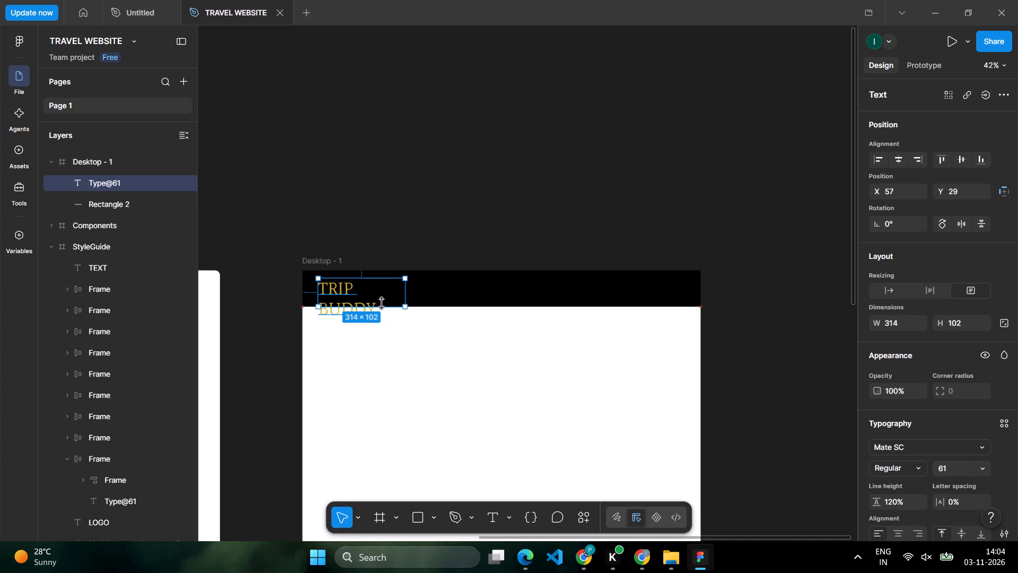
left_click_drag(381, 303, 382, 298)
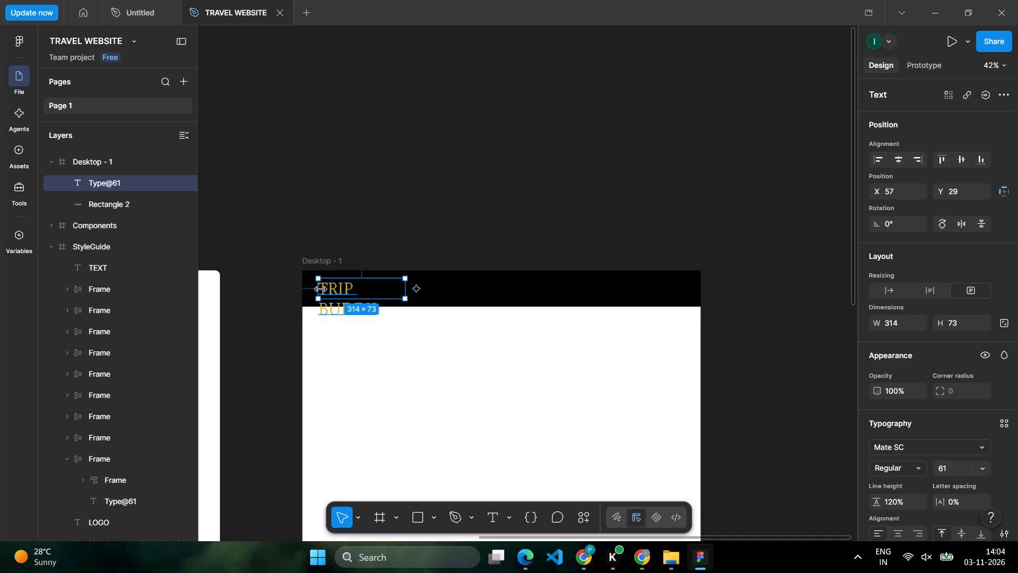
left_click_drag(321, 289, 311, 289)
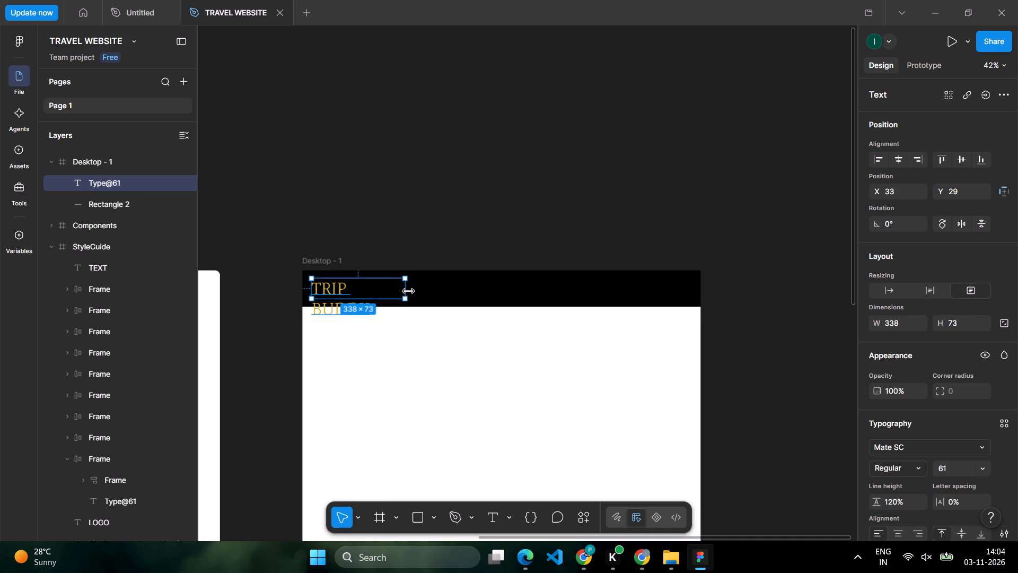
left_click_drag(407, 289, 418, 290)
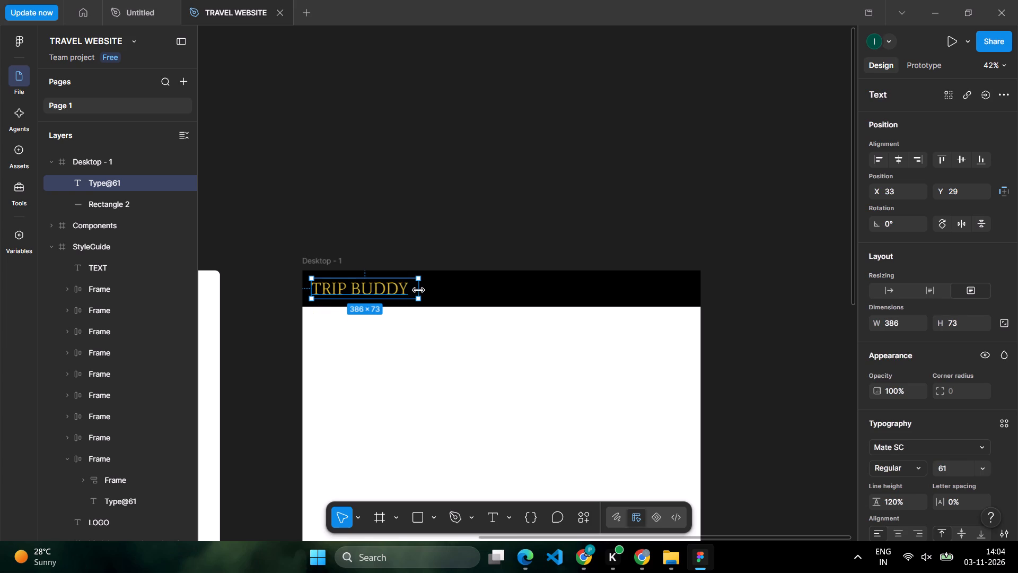
left_click(442, 187)
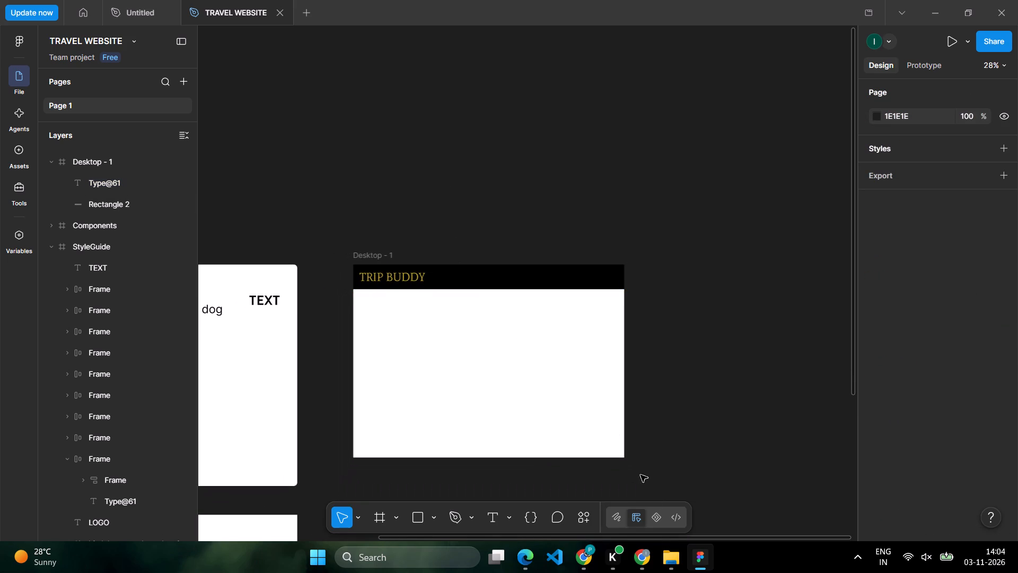
Switch to Chrome, search for travel website ui ux design in a new tab, and open Dribbble's Travel Website UI results.
left_click(646, 572)
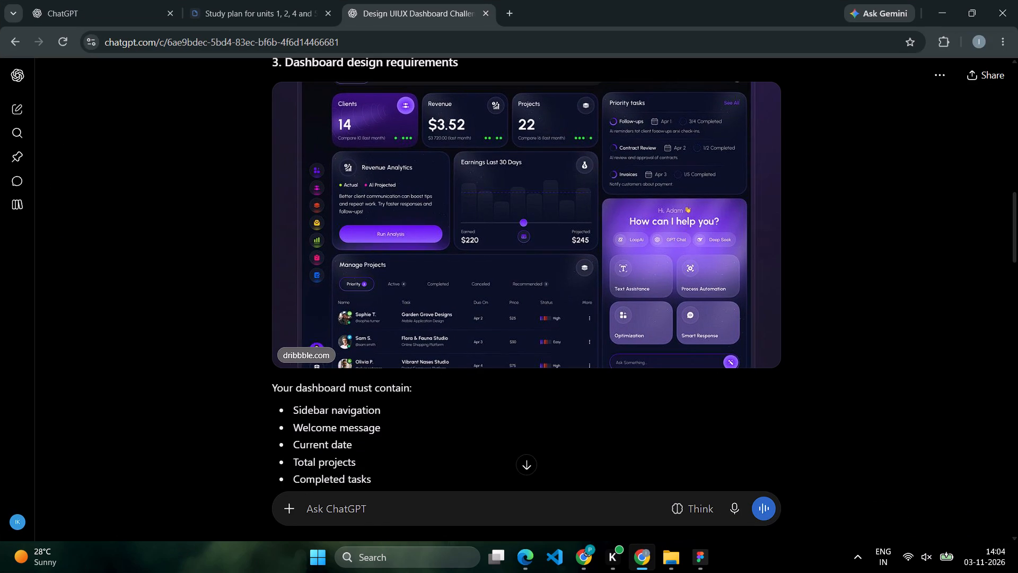
left_click(511, 15)
type("travel website ui")
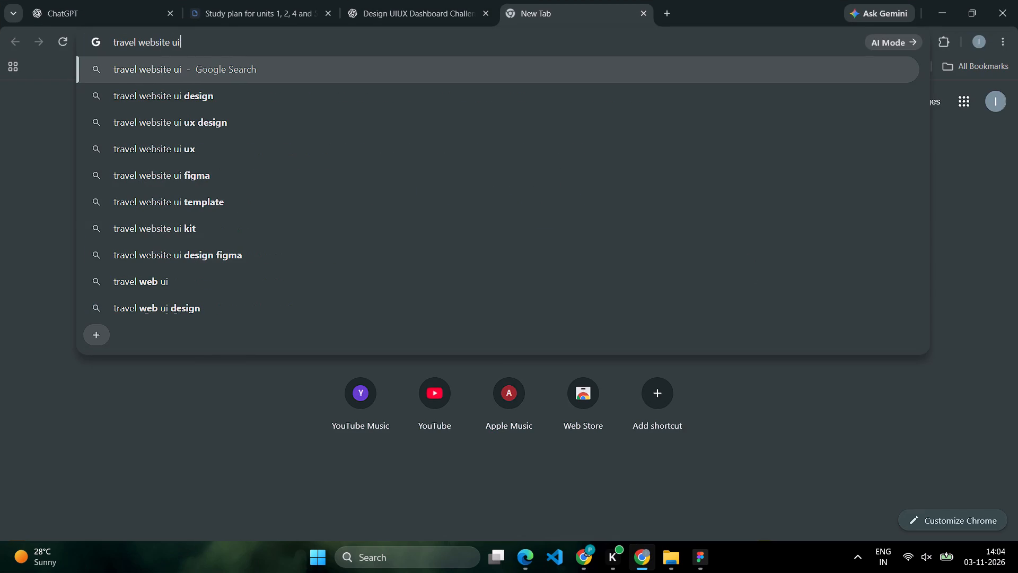
key("space")
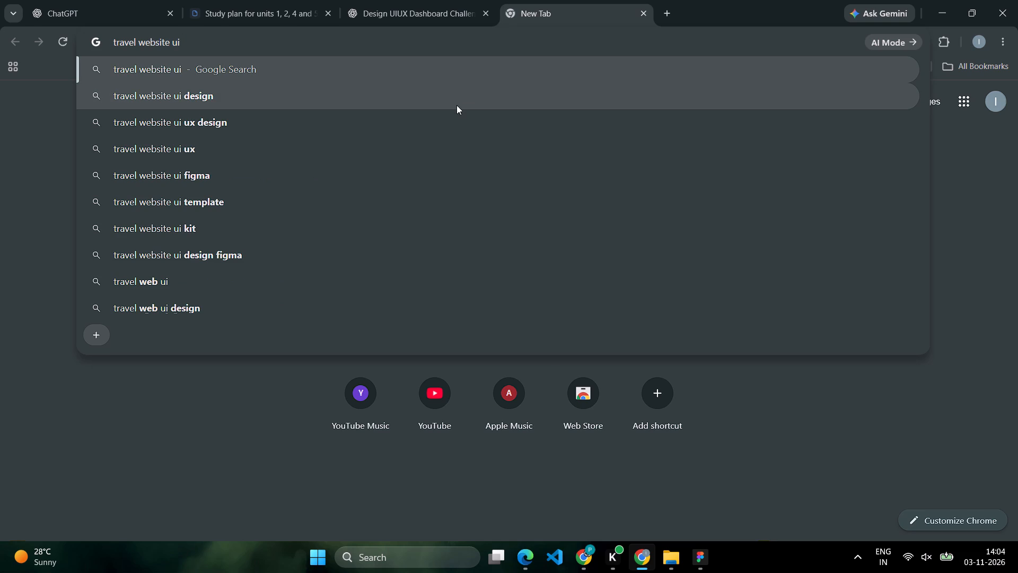
left_click(456, 126)
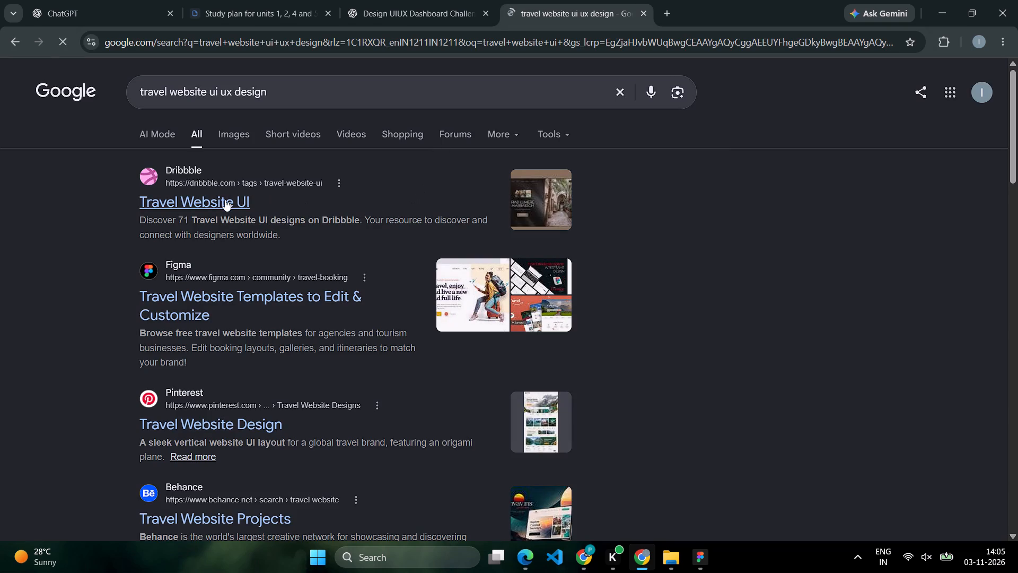
left_click(225, 199)
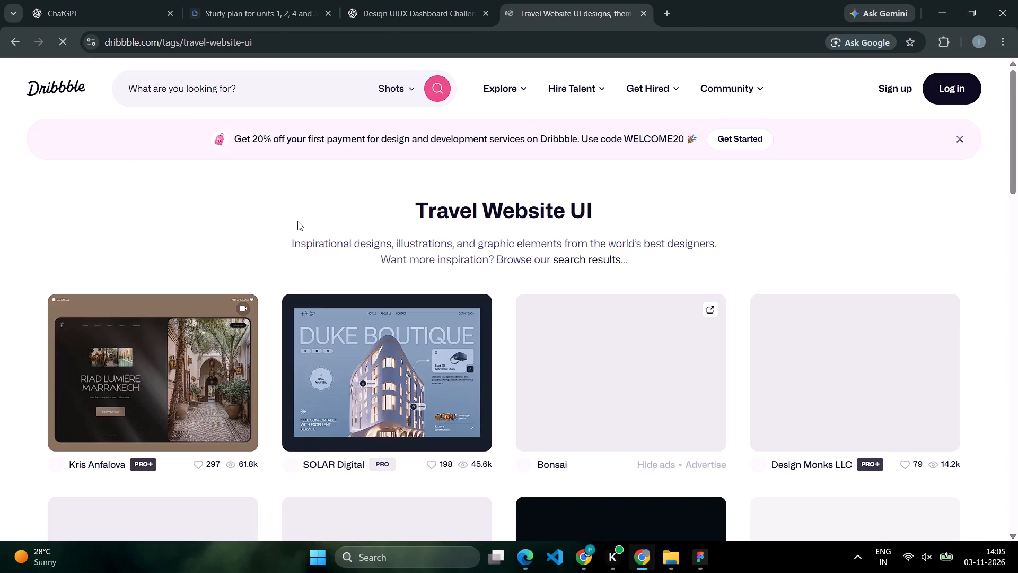
Browse the Dribbble travel designs and examine the Duke Boutique Hotel web design concept for layout inspiration.
scroll(388, 280, "down", 1)
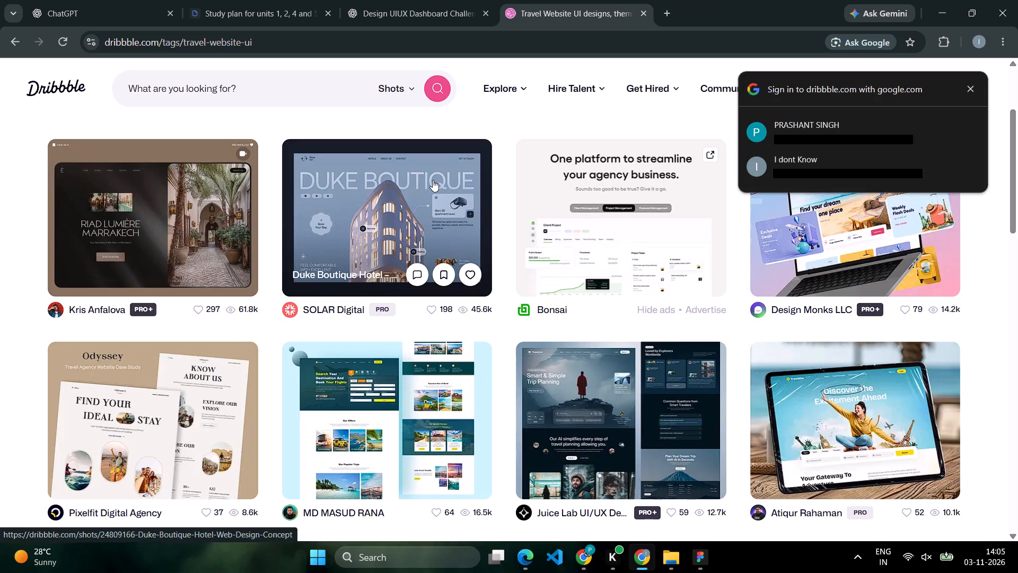
scroll(379, 292, "down", 2)
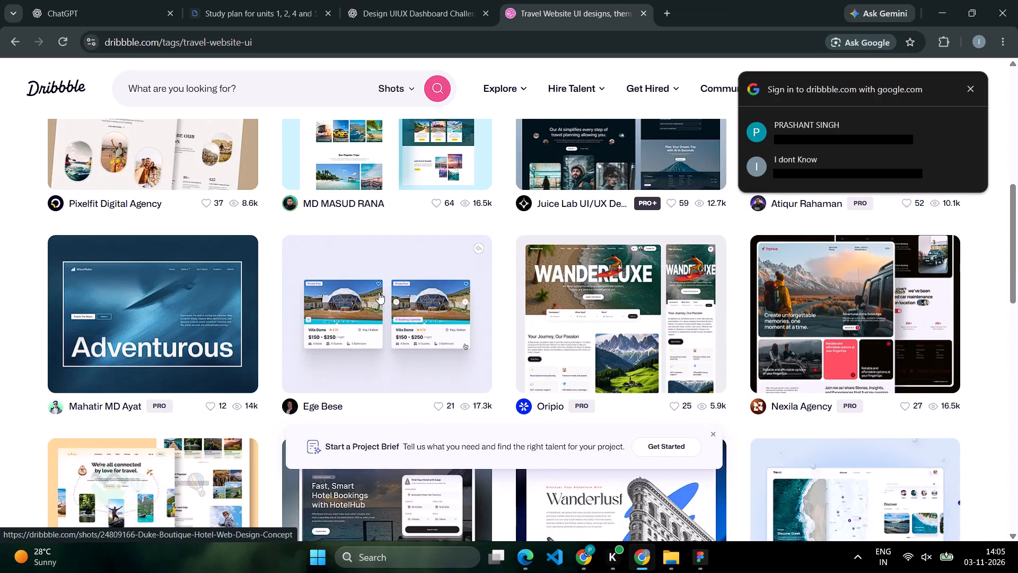
scroll(379, 292, "up", 3)
left_click(383, 349)
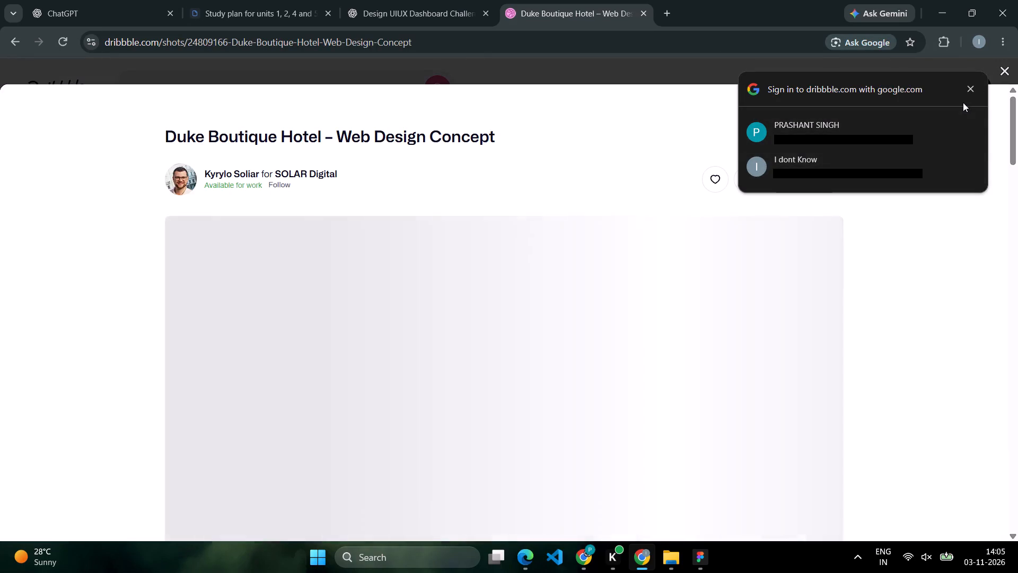
left_click(969, 88)
scroll(726, 279, "down", 1)
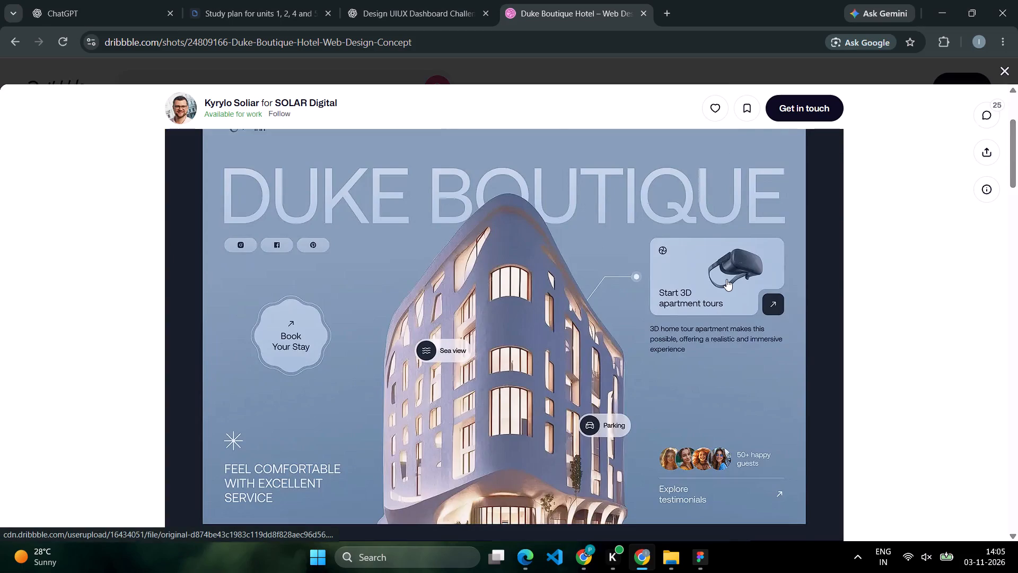
scroll(726, 279, "up", 1)
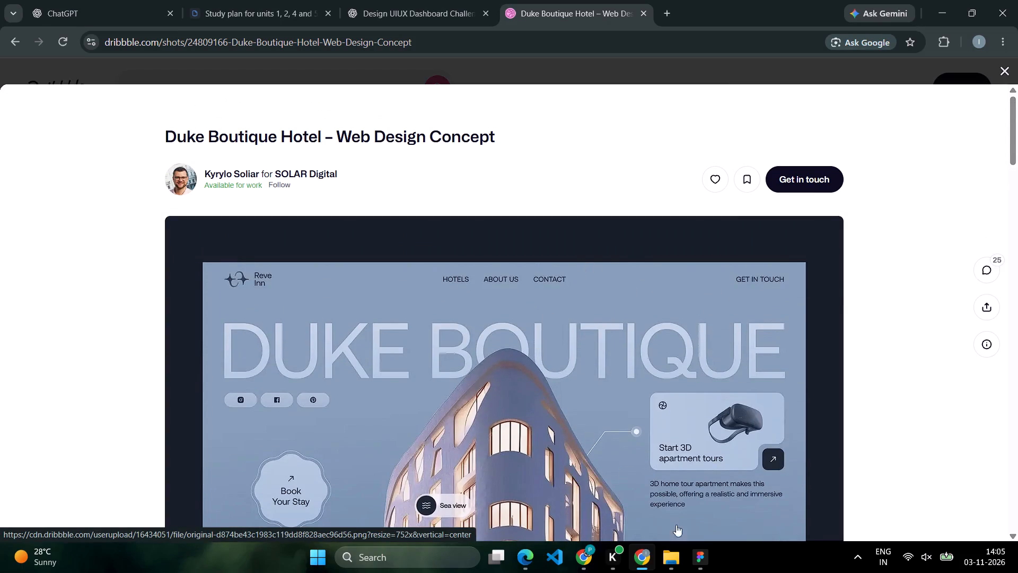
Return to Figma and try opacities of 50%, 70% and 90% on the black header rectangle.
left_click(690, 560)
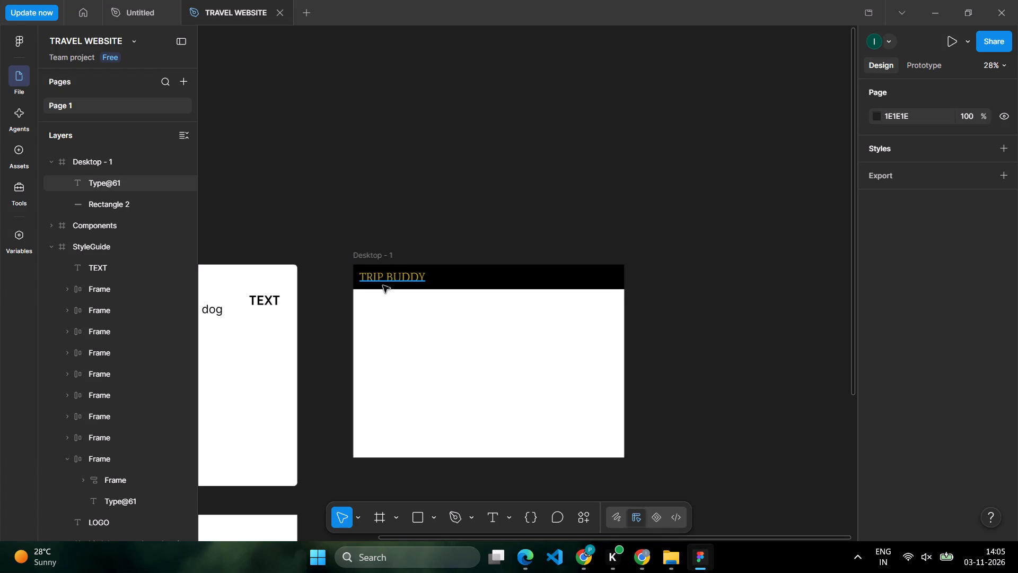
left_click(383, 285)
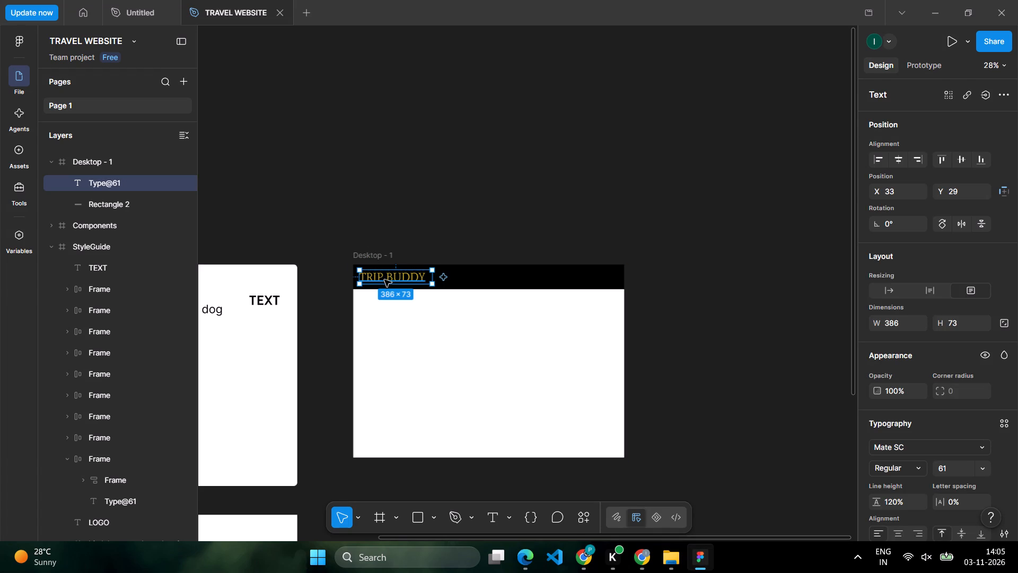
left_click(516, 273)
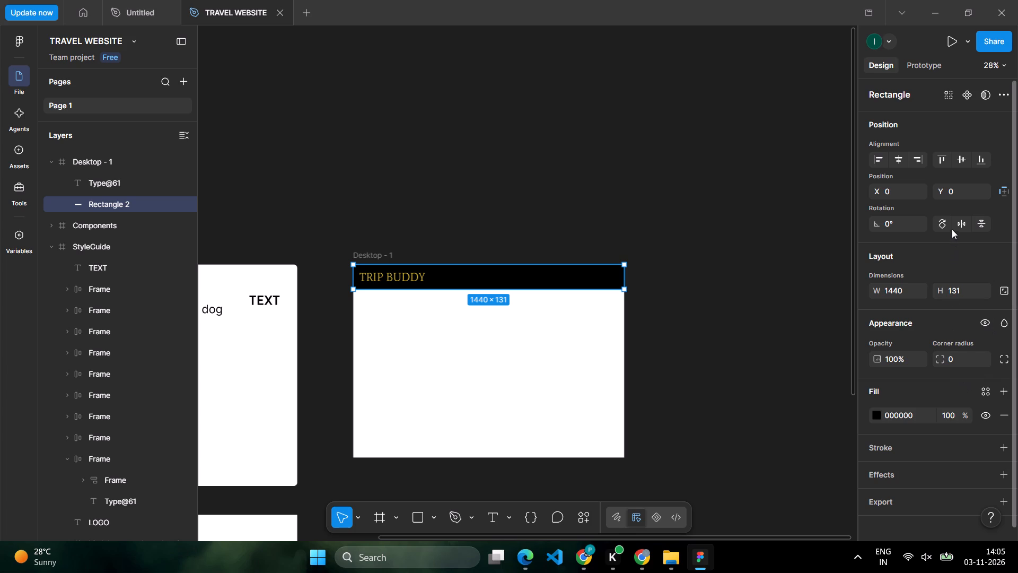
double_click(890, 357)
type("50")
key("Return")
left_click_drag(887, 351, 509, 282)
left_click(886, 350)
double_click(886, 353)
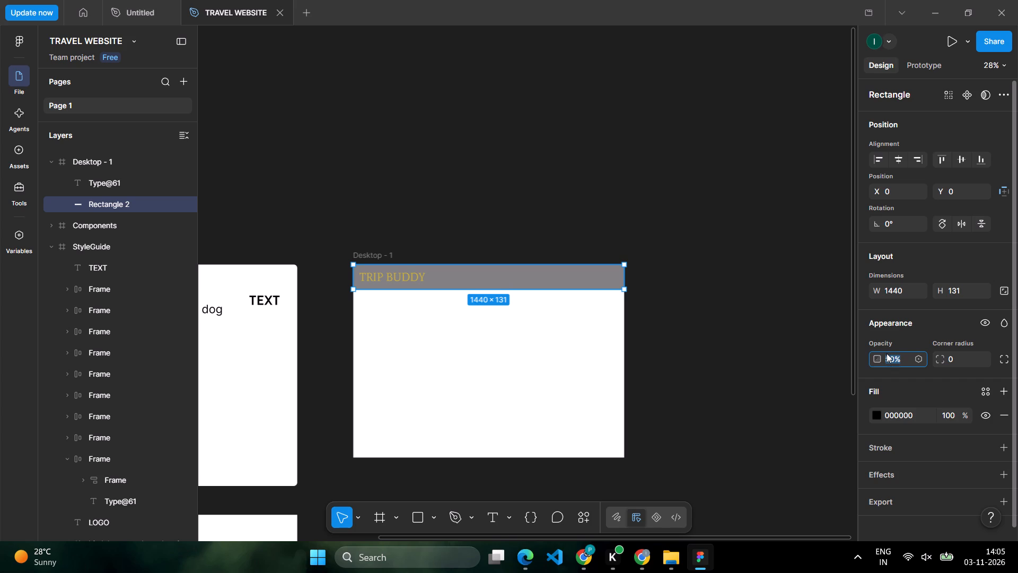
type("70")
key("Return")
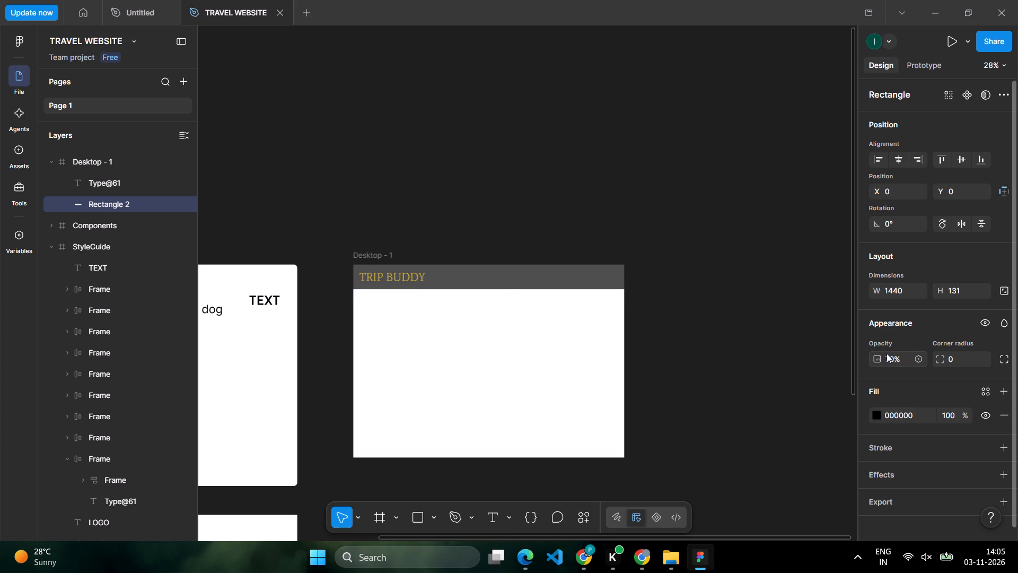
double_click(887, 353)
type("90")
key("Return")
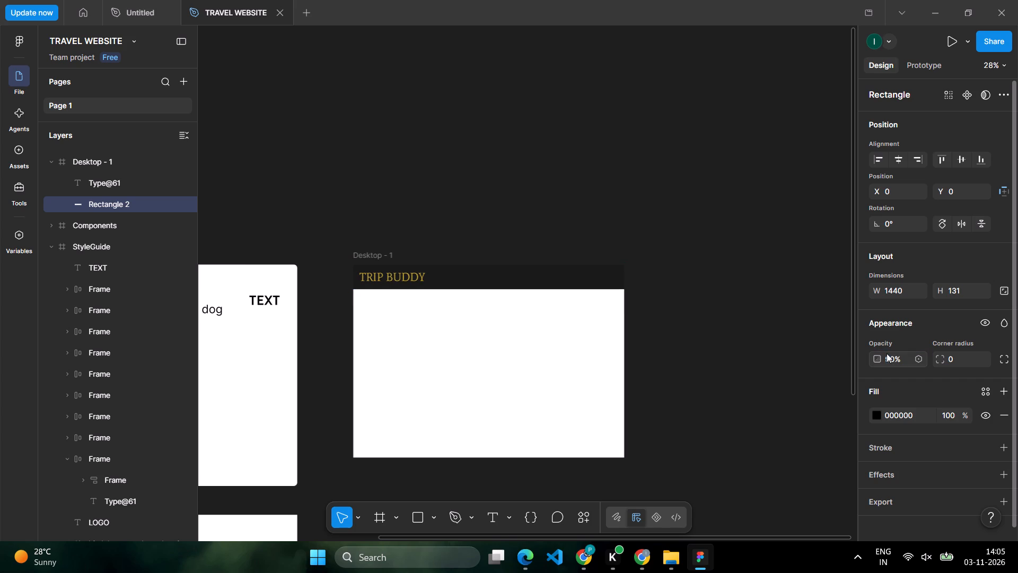
Set the black header rectangle's opacity to 95%.
double_click(887, 353)
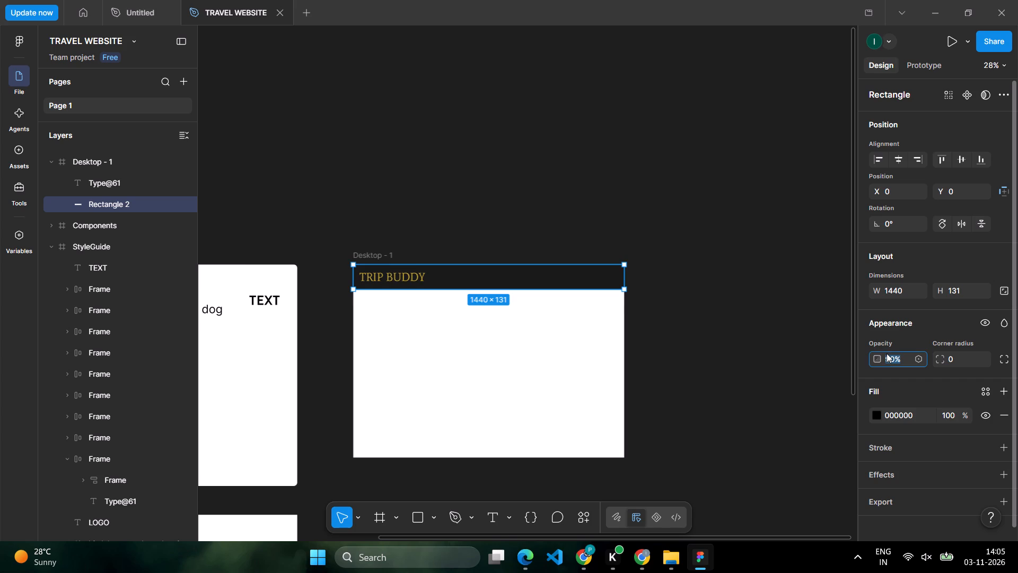
type("95")
key("Return")
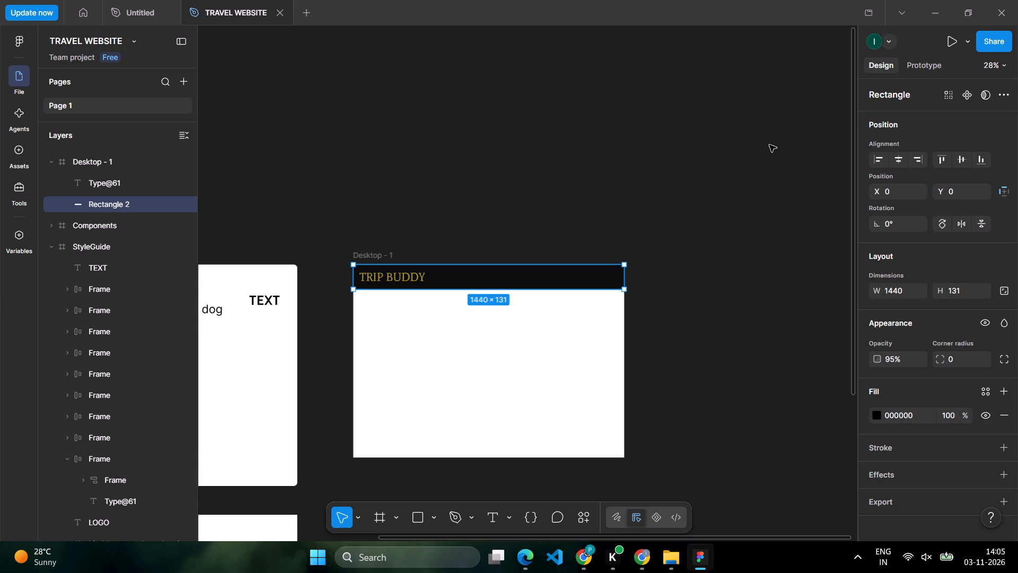
left_click(769, 145)
Preview blend modes such as Plus darker on the TRIP BUDDY title.
left_click(403, 279)
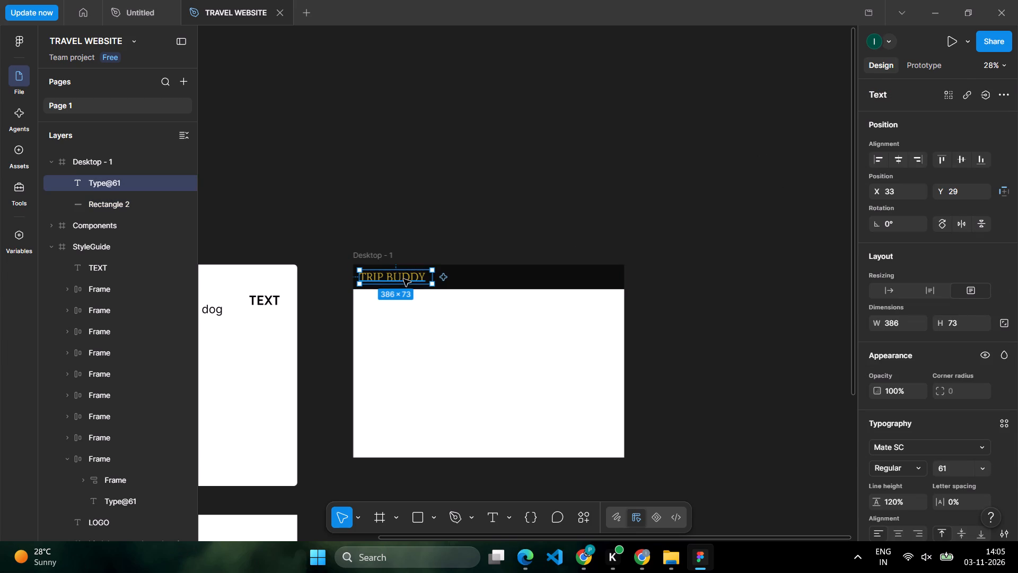
left_click(1005, 350)
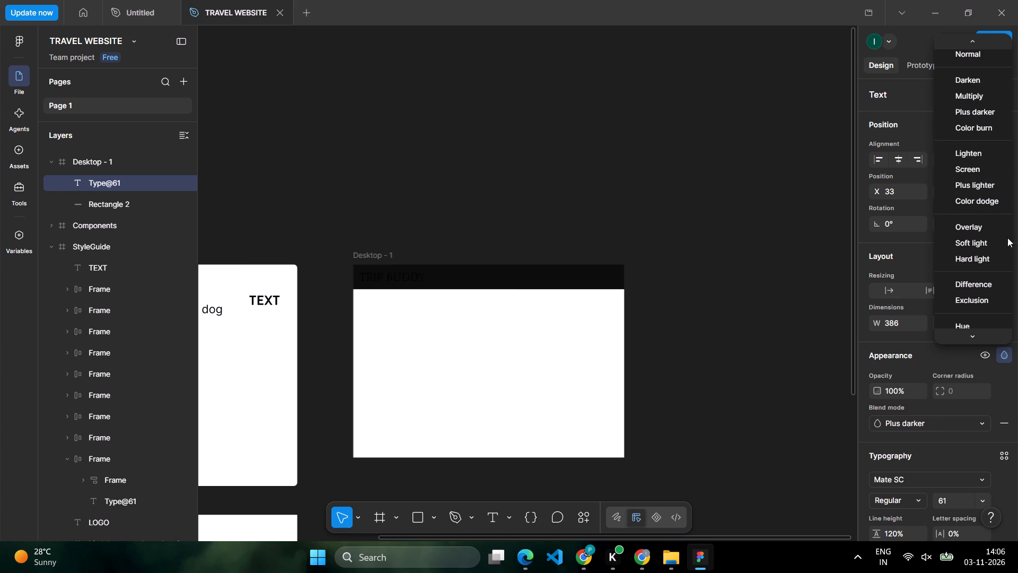
left_click(788, 319)
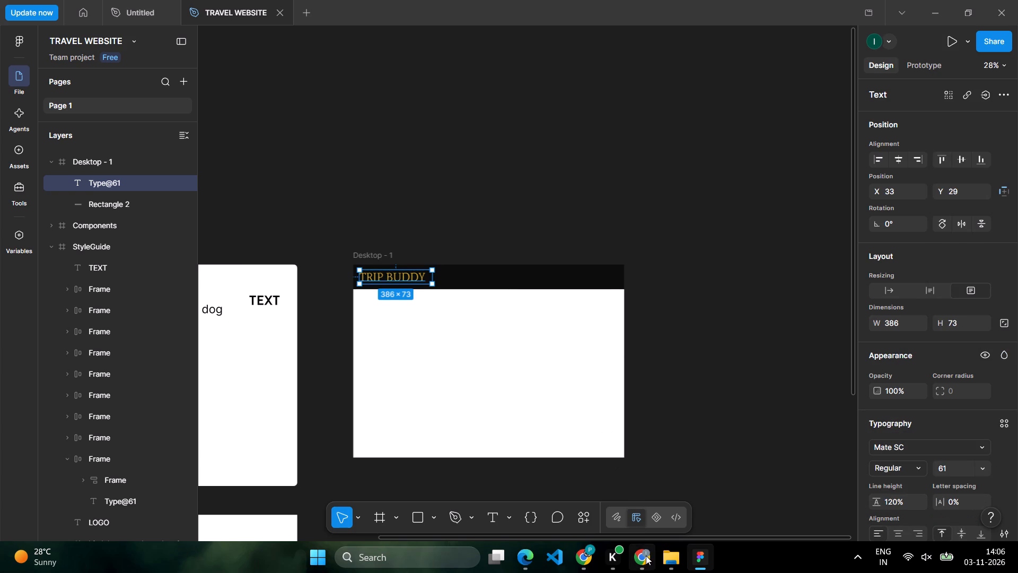
Switch to Chrome and open the Pinterest home feed in a new tab beside the Duke Boutique Hotel design.
left_click(646, 555)
scroll(619, 385, "down", 2)
scroll(619, 385, "up", 1)
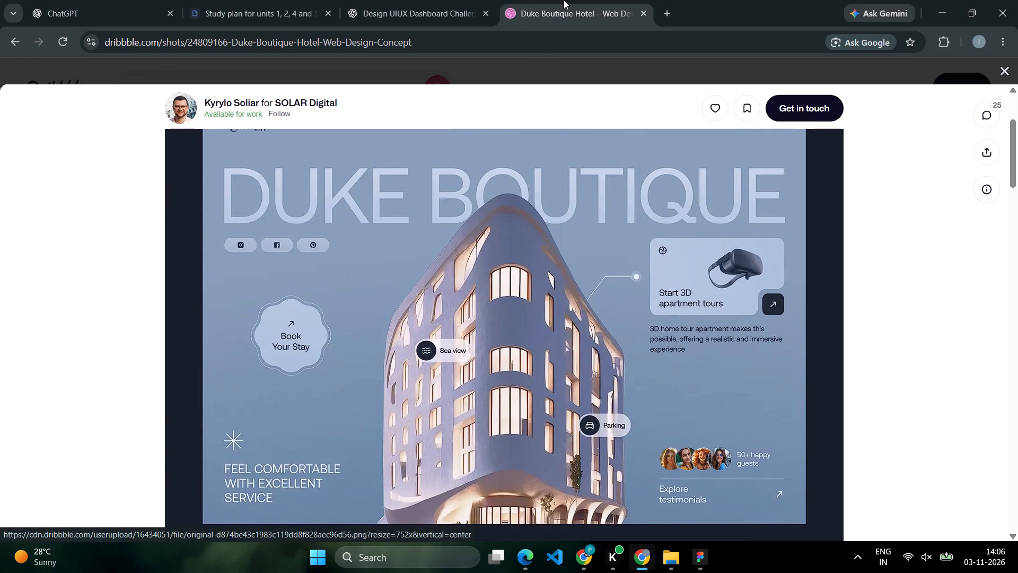
left_click(666, 13)
type("pintr")
key("BackSpace")
key("BackSpace")
key("e")
key("BackSpace")
type("ter")
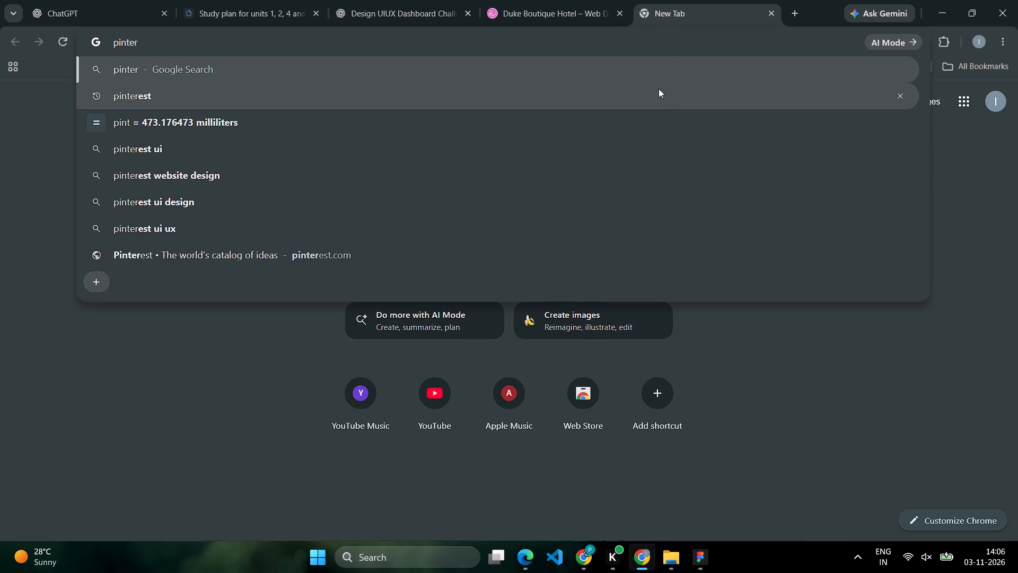
left_click(659, 99)
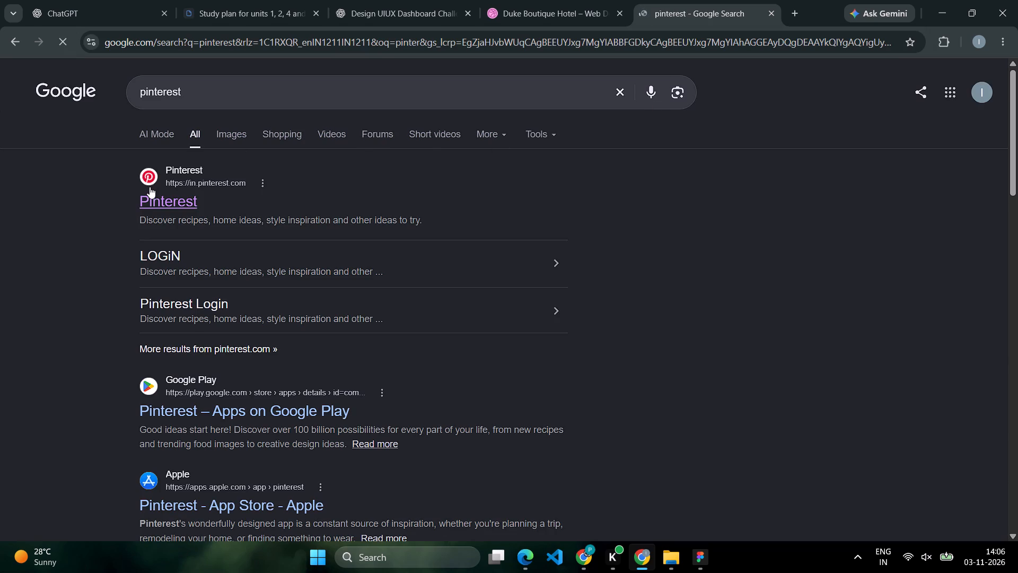
left_click(154, 187)
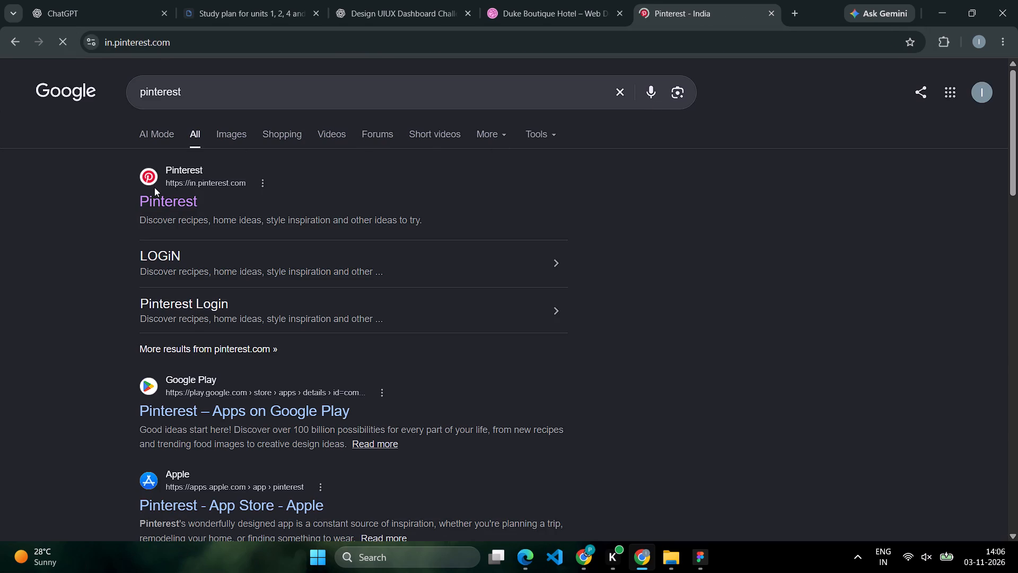
scroll(273, 228, "down", 2)
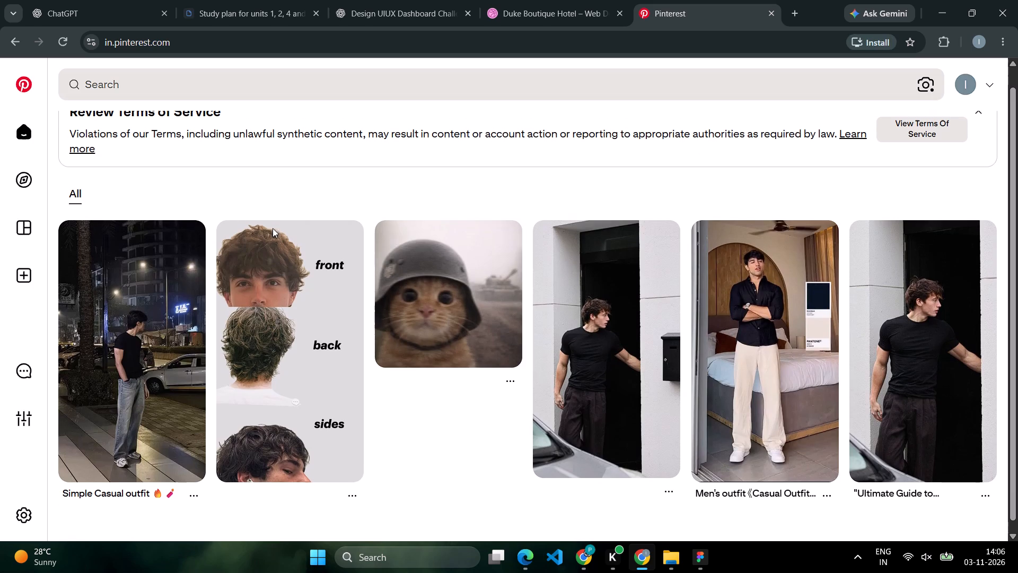
scroll(273, 228, "up", 2)
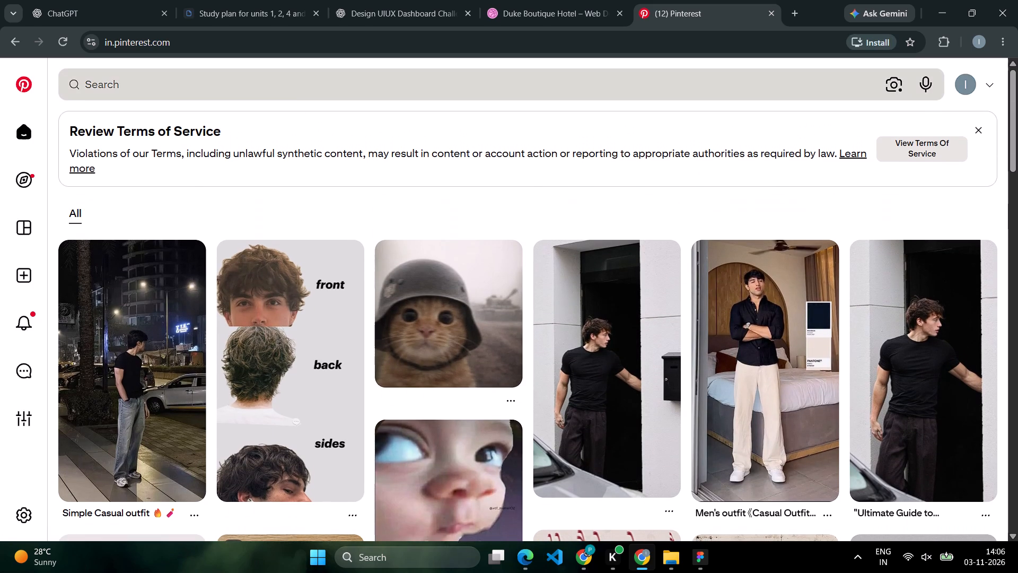
Search Pinterest for "Hotel images".
left_click(298, 87)
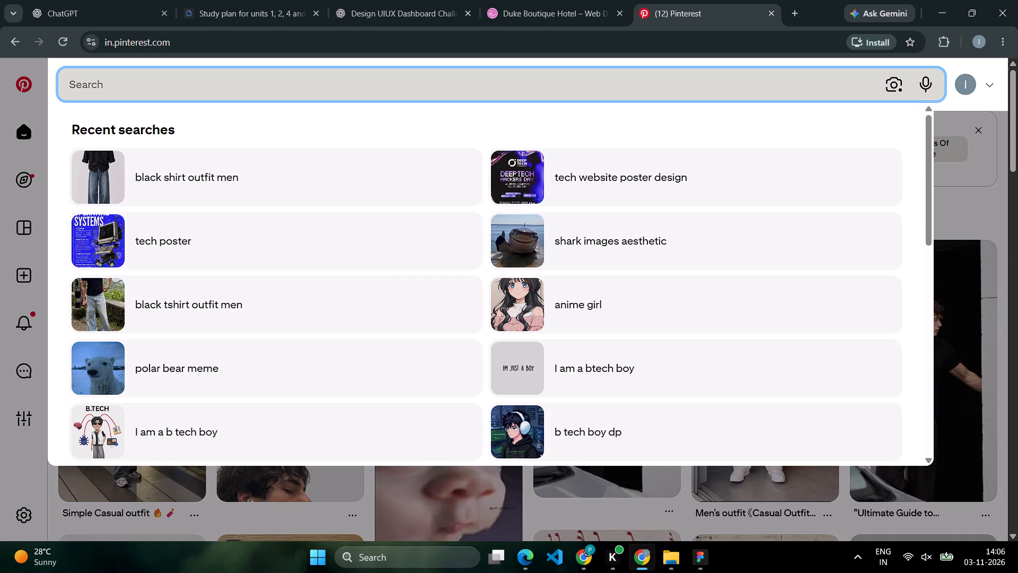
key("n")
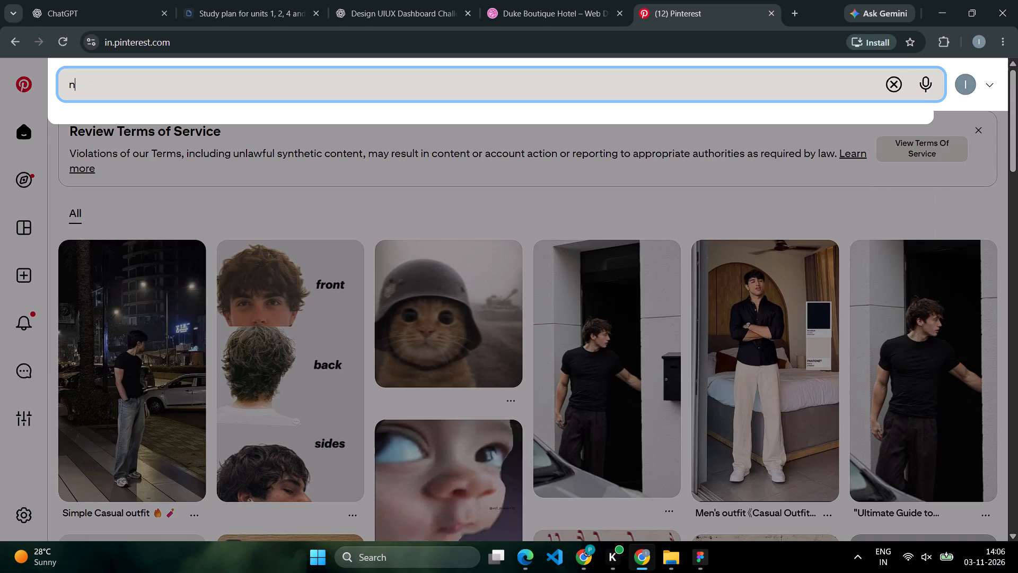
key("BackSpace")
type("building")
key("space")
key("BackSpace")
key("BackSpace")
key("BackSpace")
key("BackSpace")
key("BackSpace")
key("BackSpace")
key("BackSpace")
key("BackSpace")
key("BackSpace")
key("BackSpace")
key("BackSpace")
key("BackSpace")
key("BackSpace")
key("BackSpace")
key("BackSpace")
key("BackSpace")
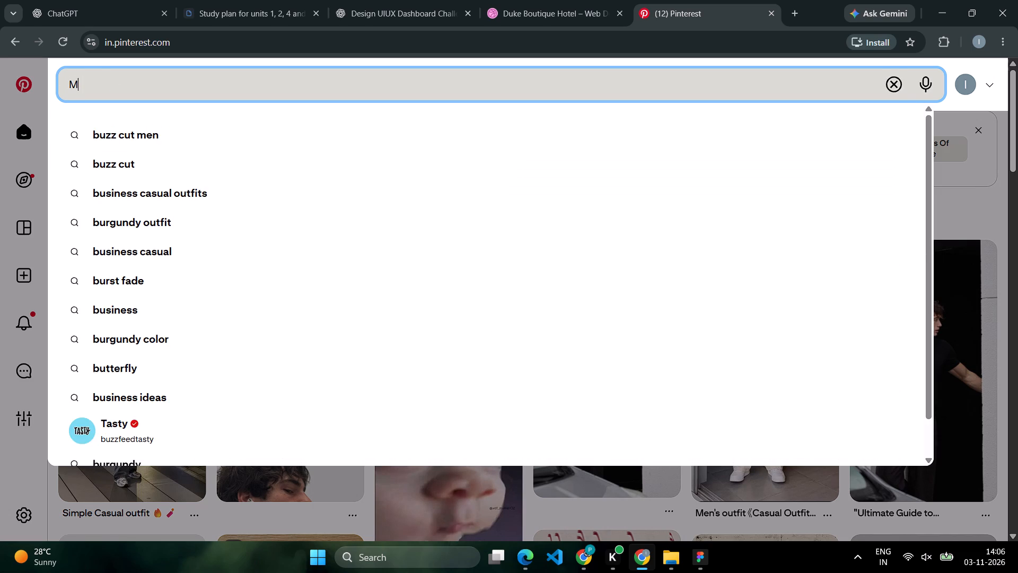
key("BackSpace")
type("uttra")
key("BackSpace")
key("BackSpace")
key("BackSpace")
key("BackSpace")
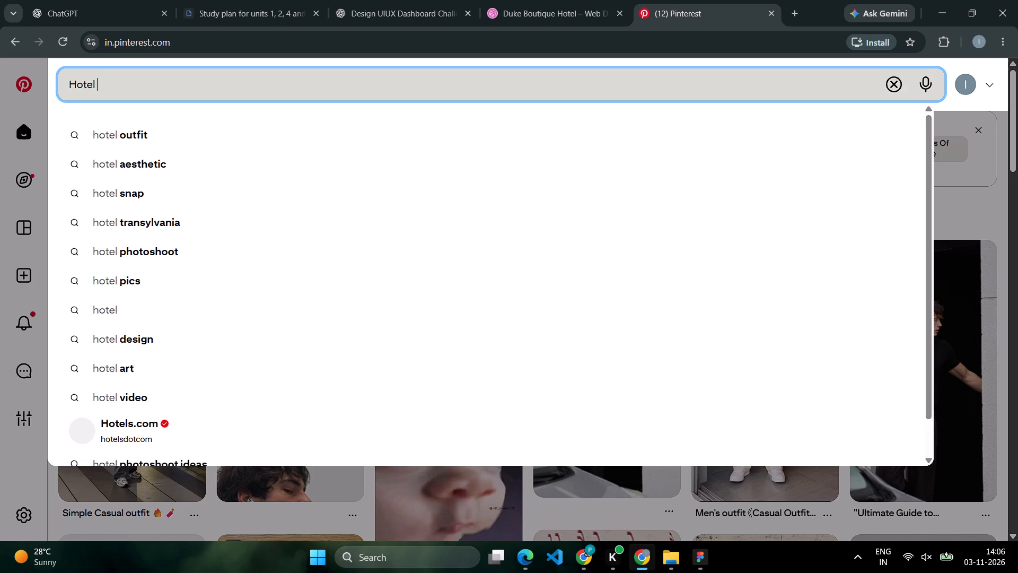
type("images")
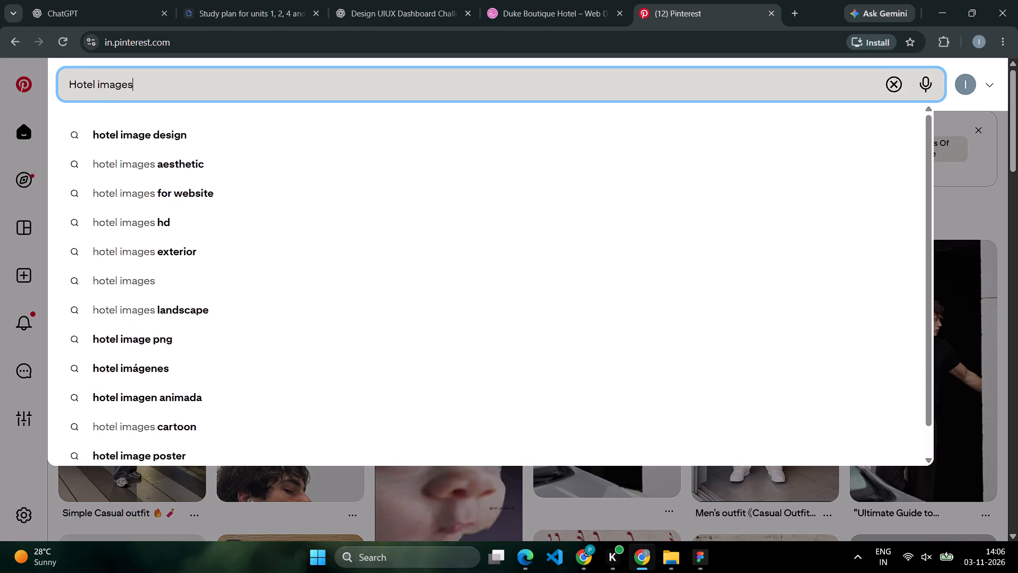
key("Return")
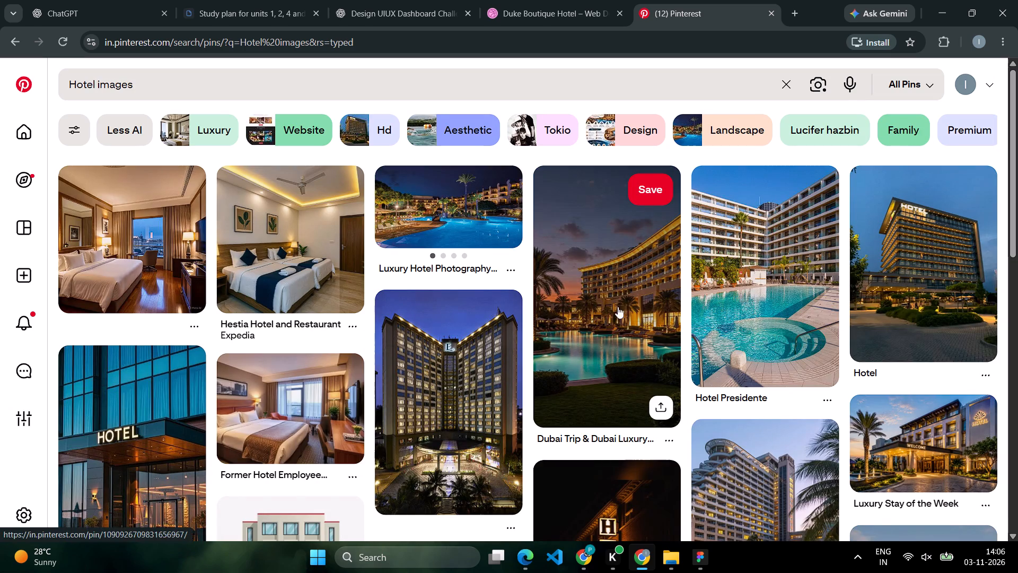
Browse the hotel image results and open the pin of the tall, lit hotel building at night with palm trees in front.
scroll(675, 275, "down", 2)
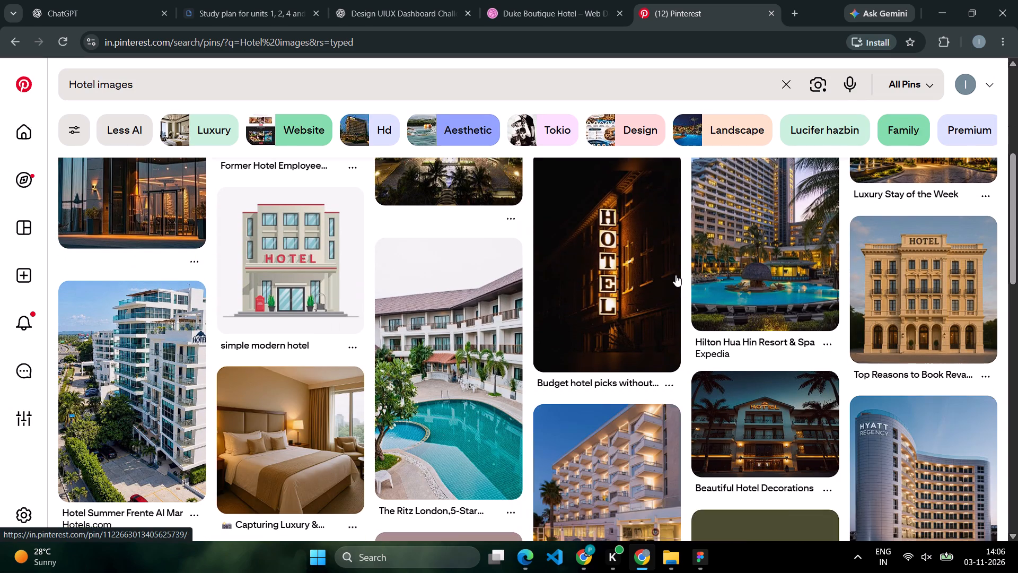
scroll(673, 275, "down", 2)
scroll(617, 261, "down", 1)
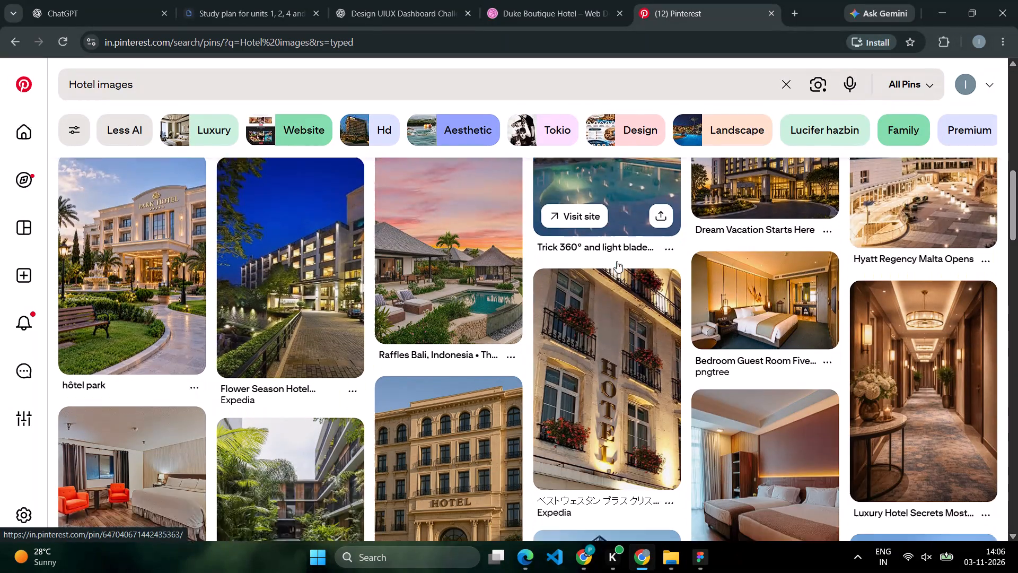
scroll(617, 261, "down", 5)
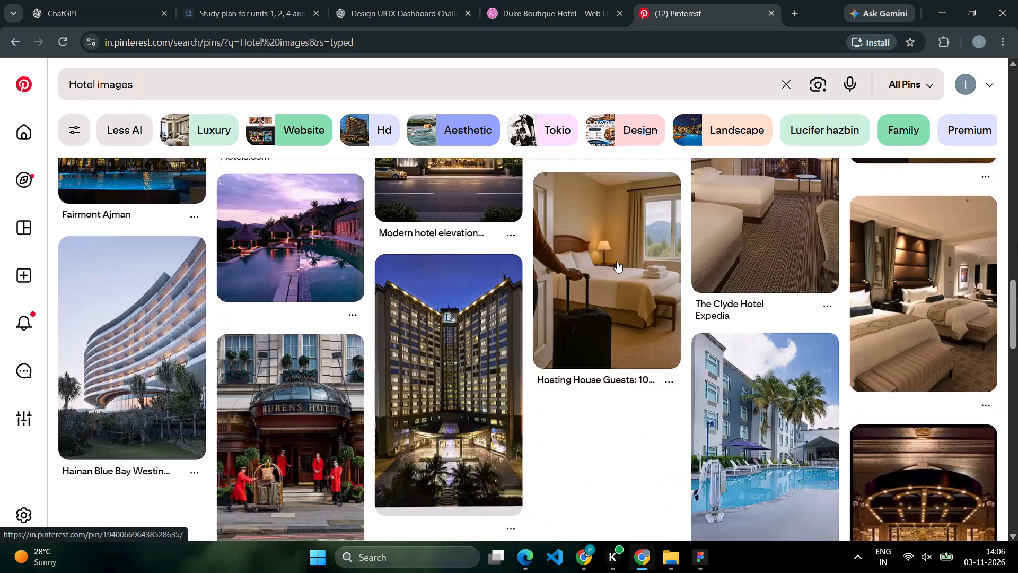
scroll(617, 261, "down", 1)
scroll(617, 261, "up", 1)
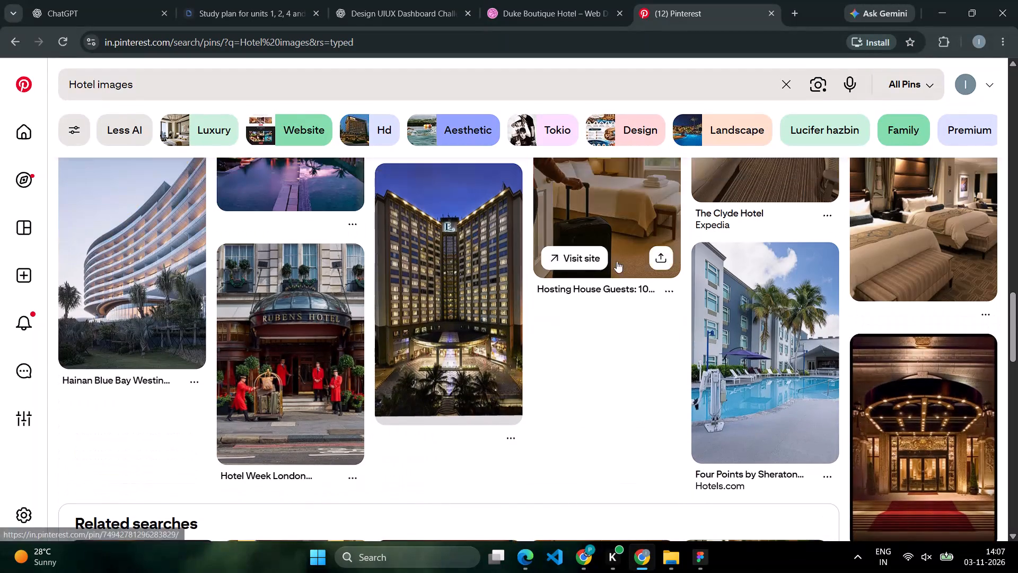
left_click(466, 234)
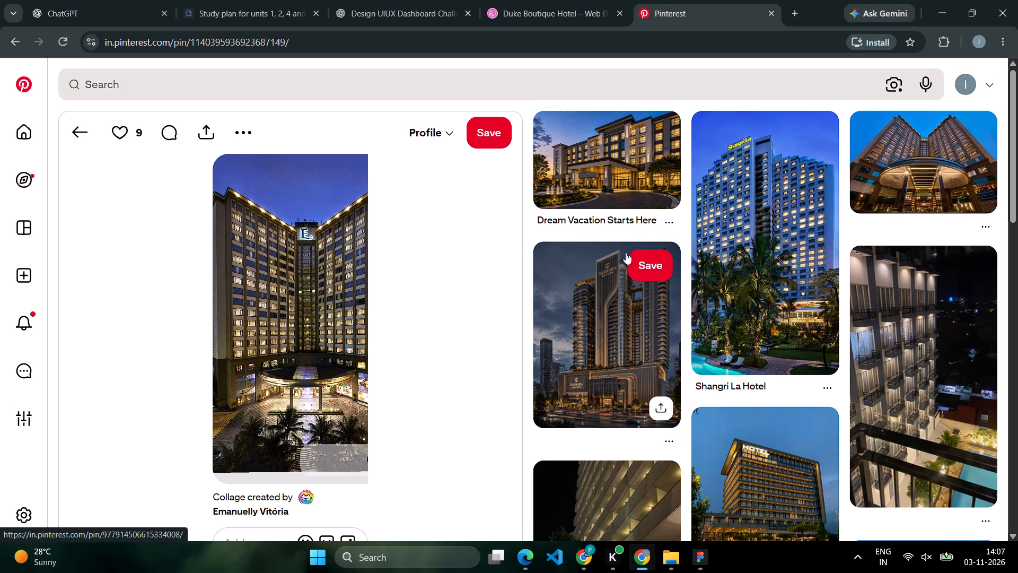
Examine the related hotel pins below the opened night photo for a suitable building image, and return to the search results.
scroll(712, 269, "down", 1)
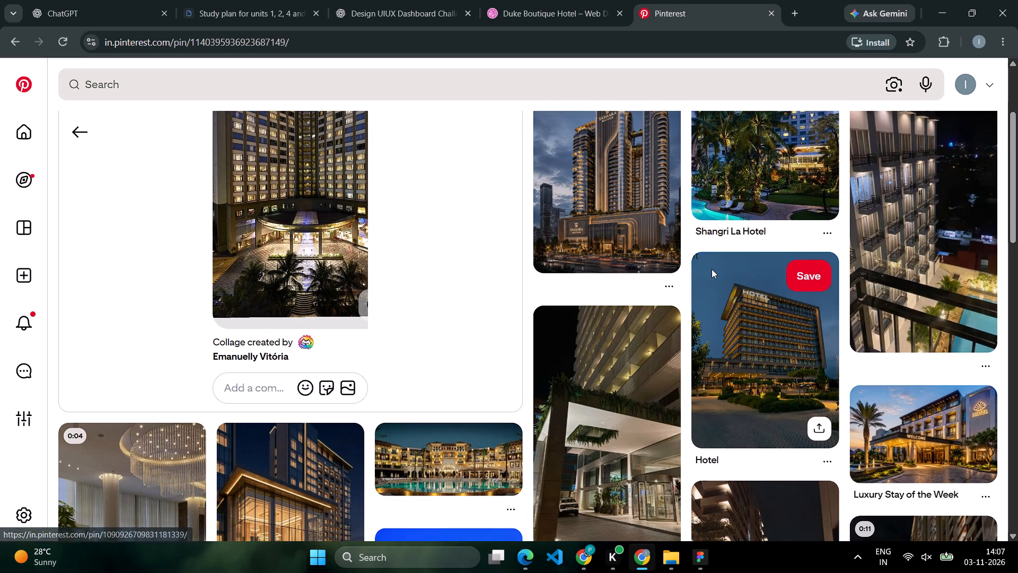
scroll(712, 269, "down", 2)
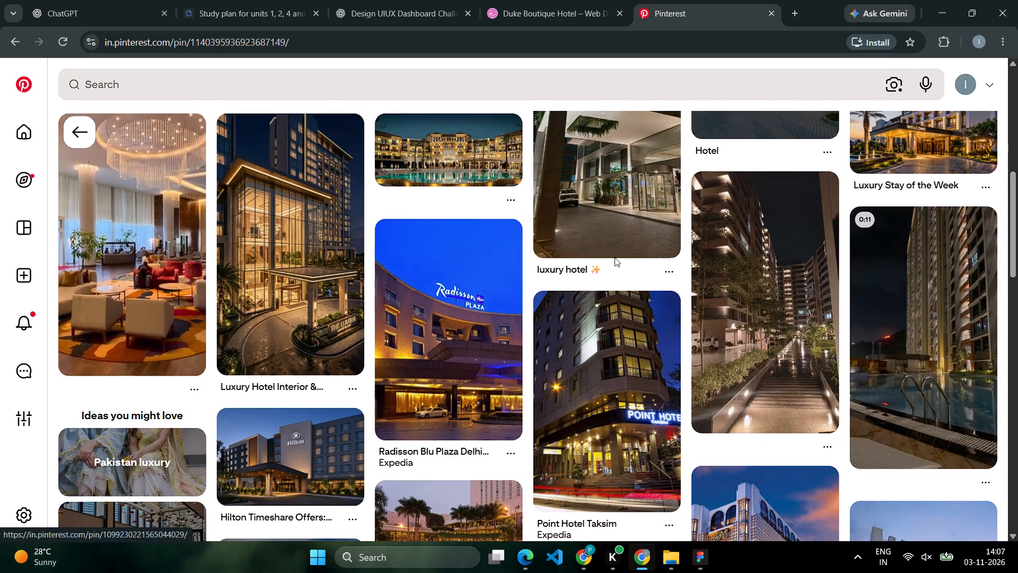
scroll(473, 279, "down", 2)
scroll(473, 279, "up", 1)
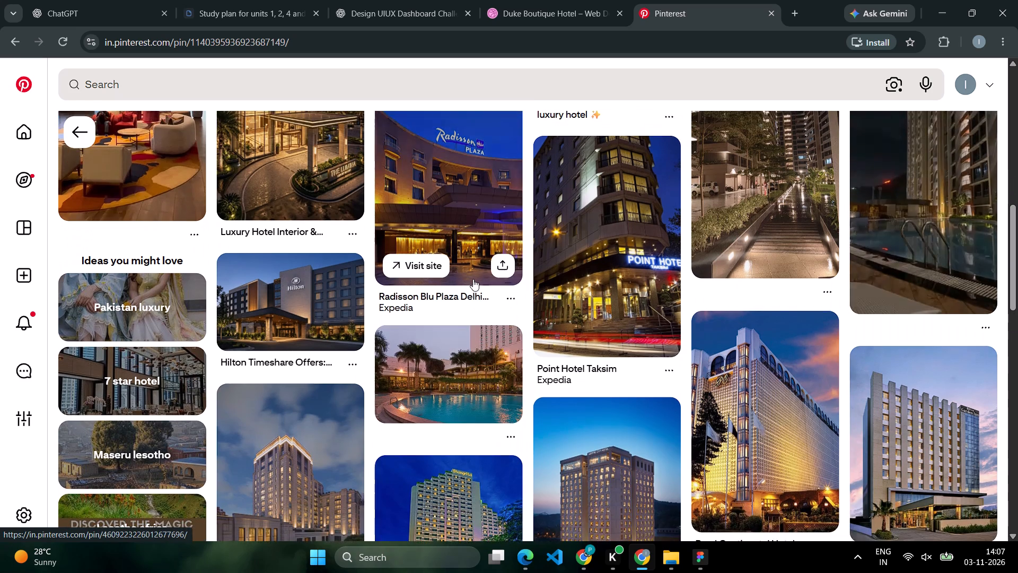
scroll(472, 279, "down", 2)
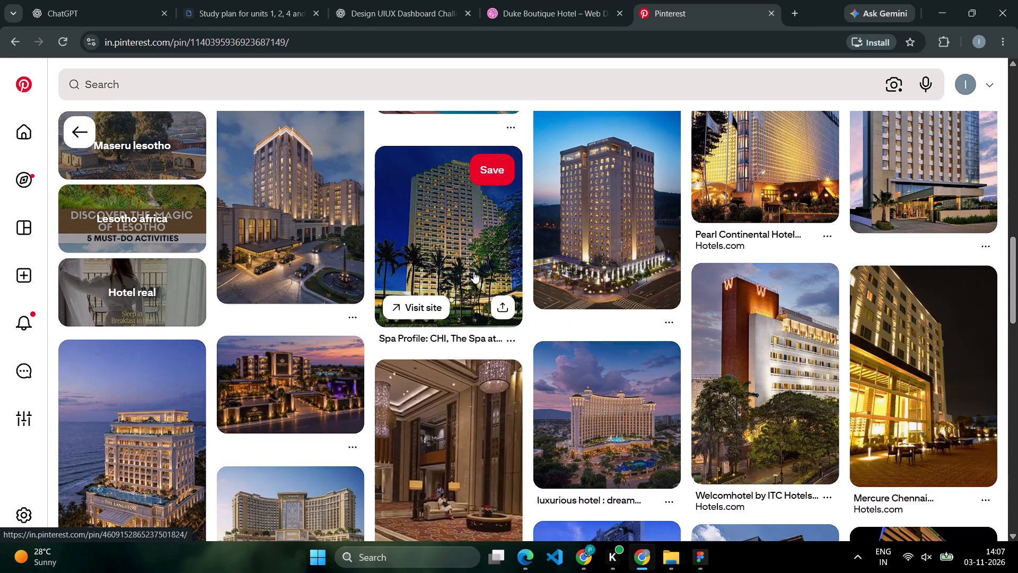
scroll(534, 265, "down", 5)
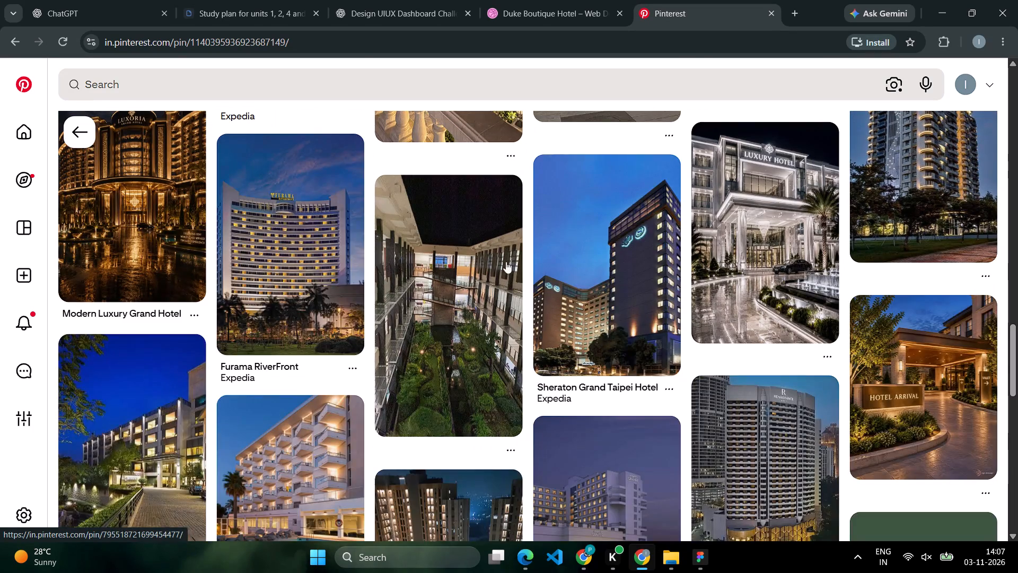
scroll(479, 256, "up", 7)
left_click(82, 126)
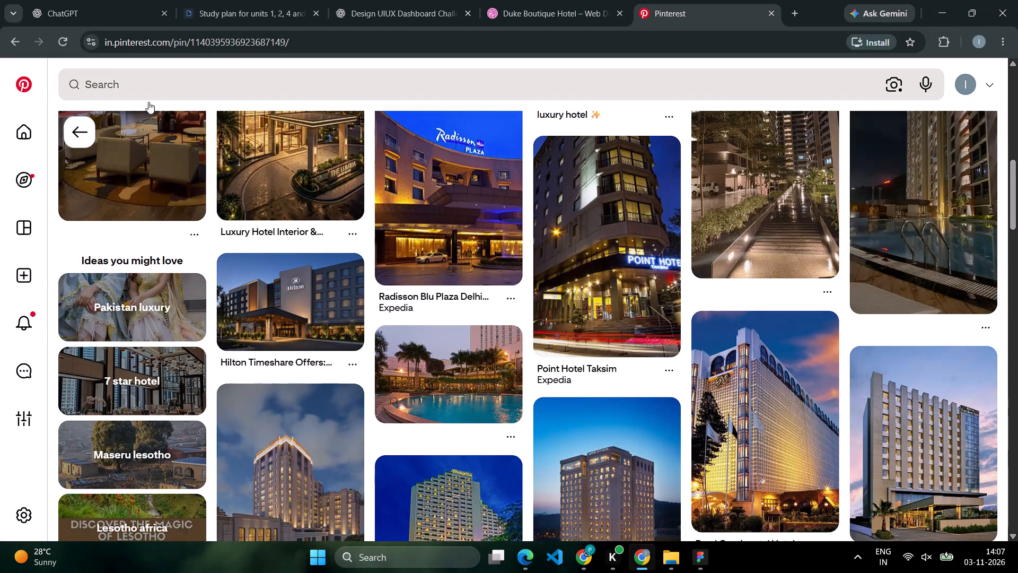
Refine the Pinterest search to "Hotel images day".
left_click(213, 91)
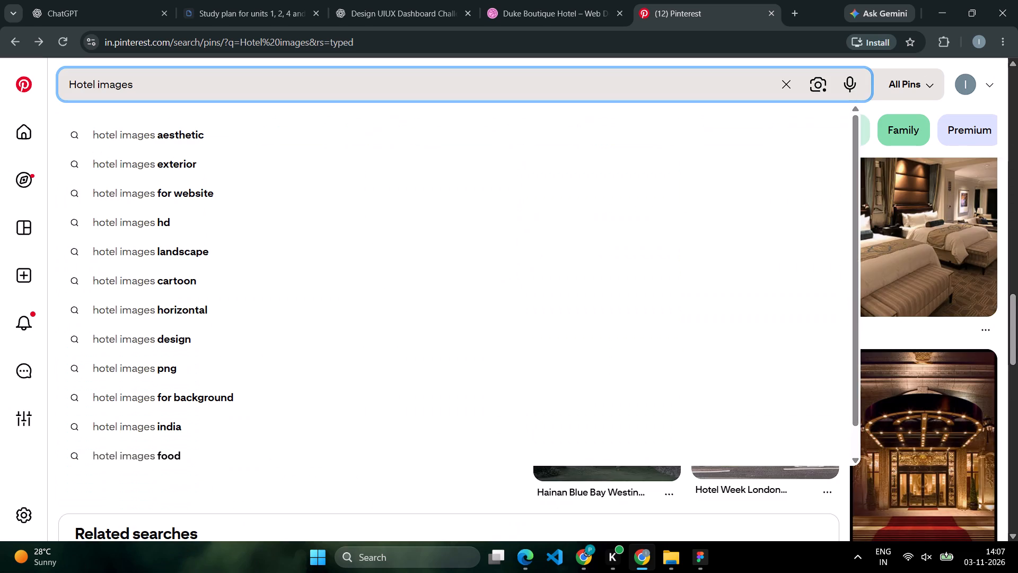
key("space")
type("day")
key("Return")
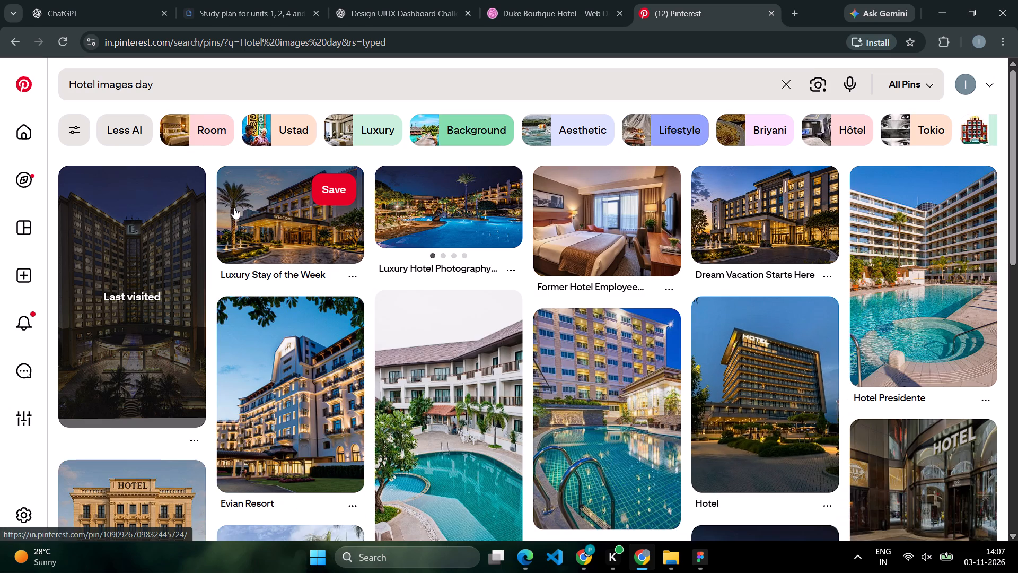
Examine the "Hotel images day" results for a suitable daytime photo of a hotel building.
scroll(238, 214, "down", 1)
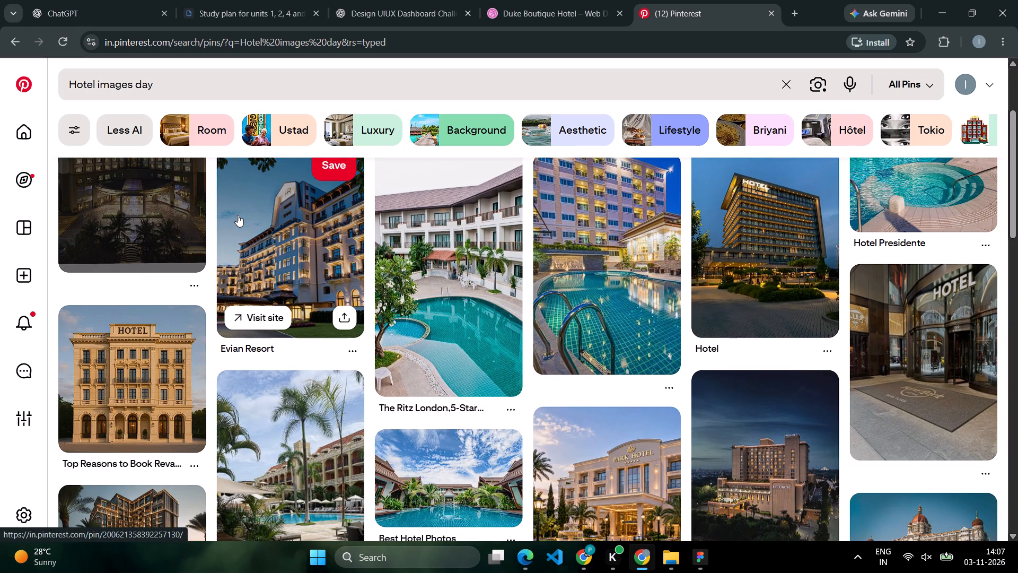
scroll(238, 215, "down", 2)
scroll(238, 215, "up", 2)
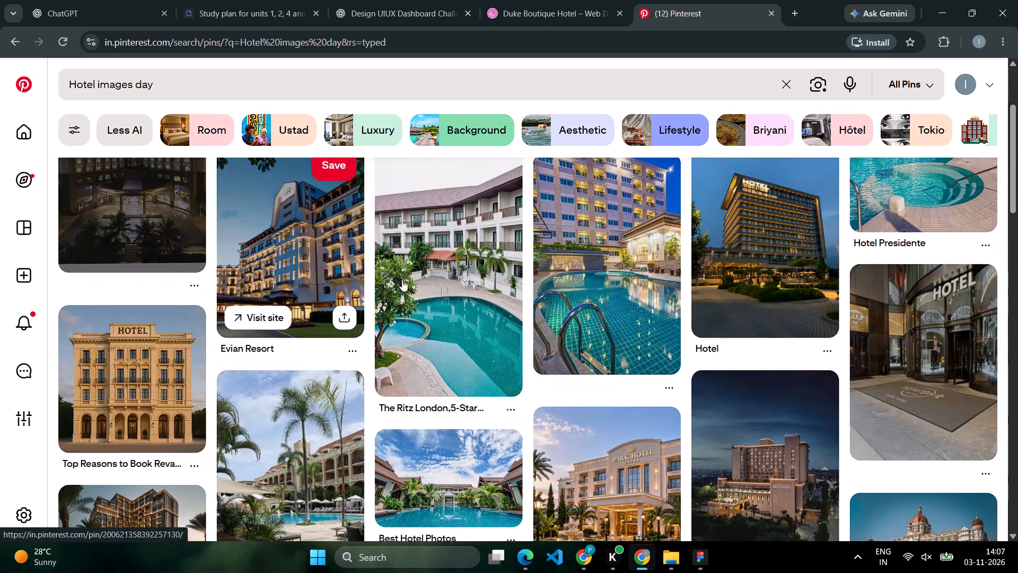
scroll(480, 369, "down", 1)
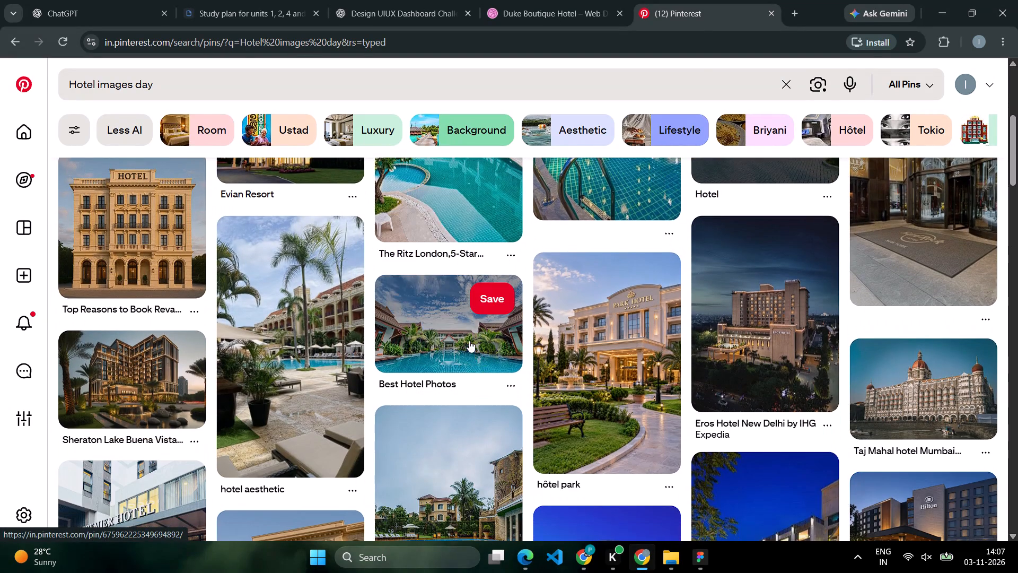
scroll(469, 341, "down", 1)
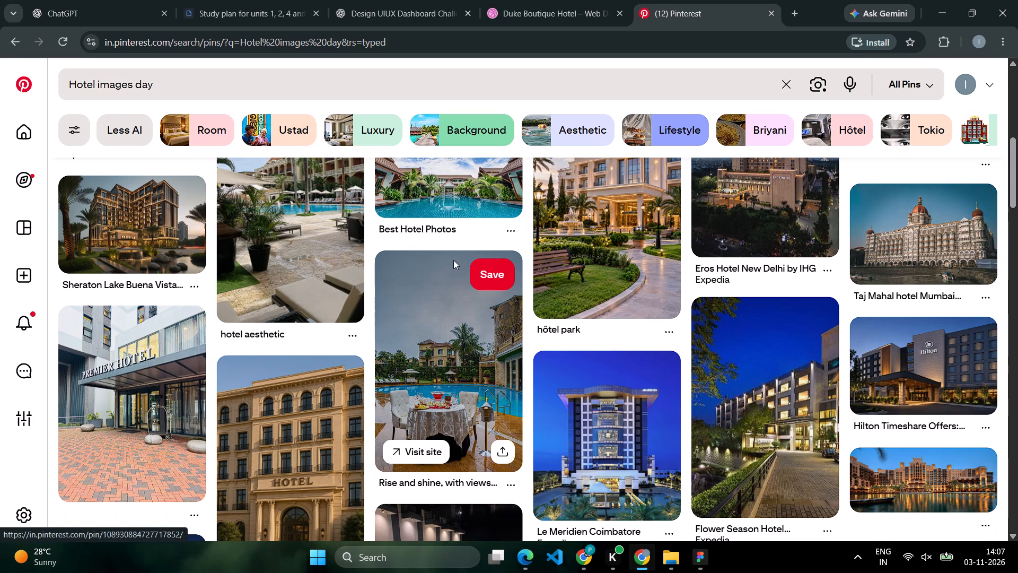
scroll(431, 300, "up", 1)
scroll(431, 300, "down", 2)
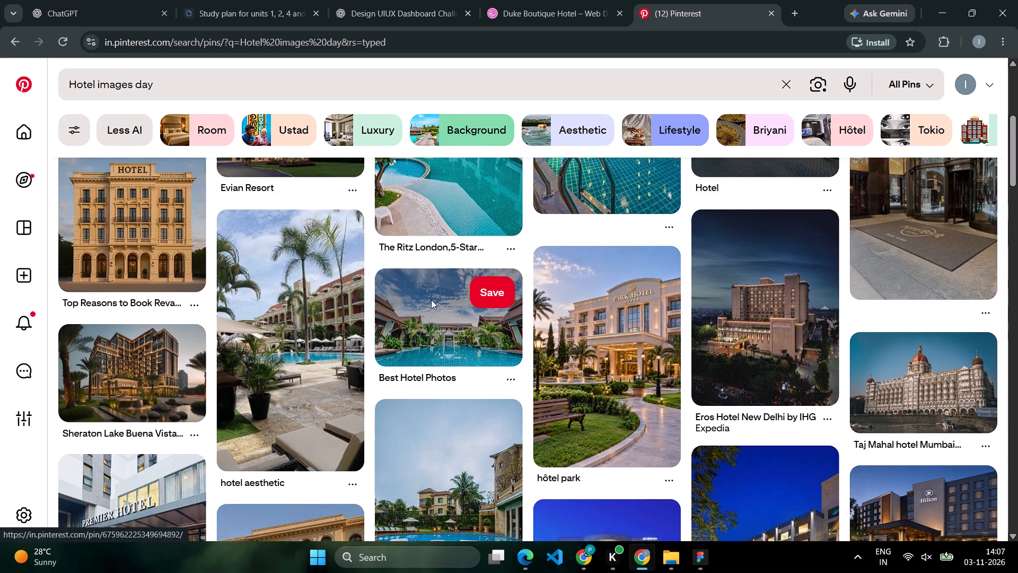
scroll(431, 300, "down", 4)
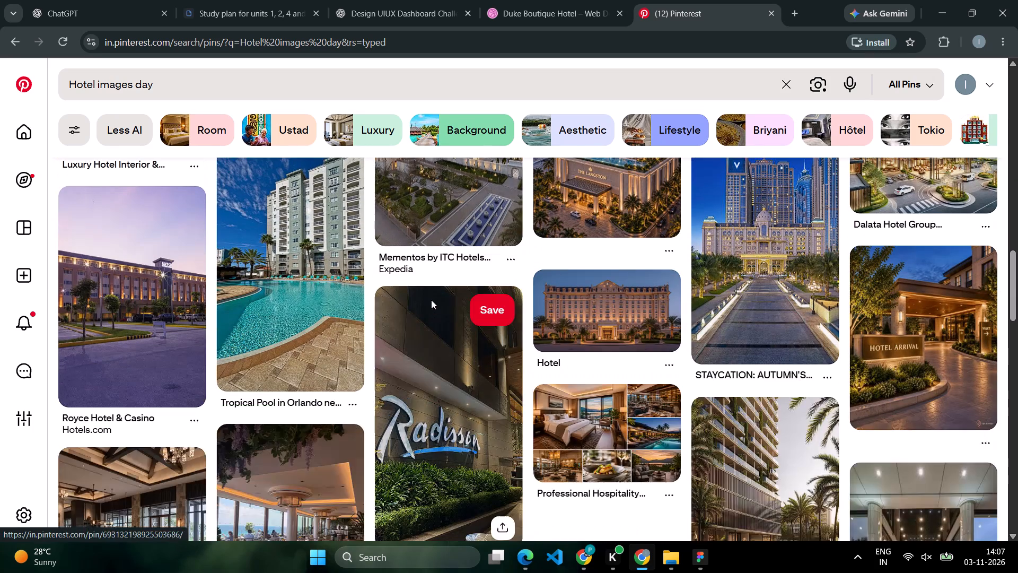
scroll(431, 300, "up", 1)
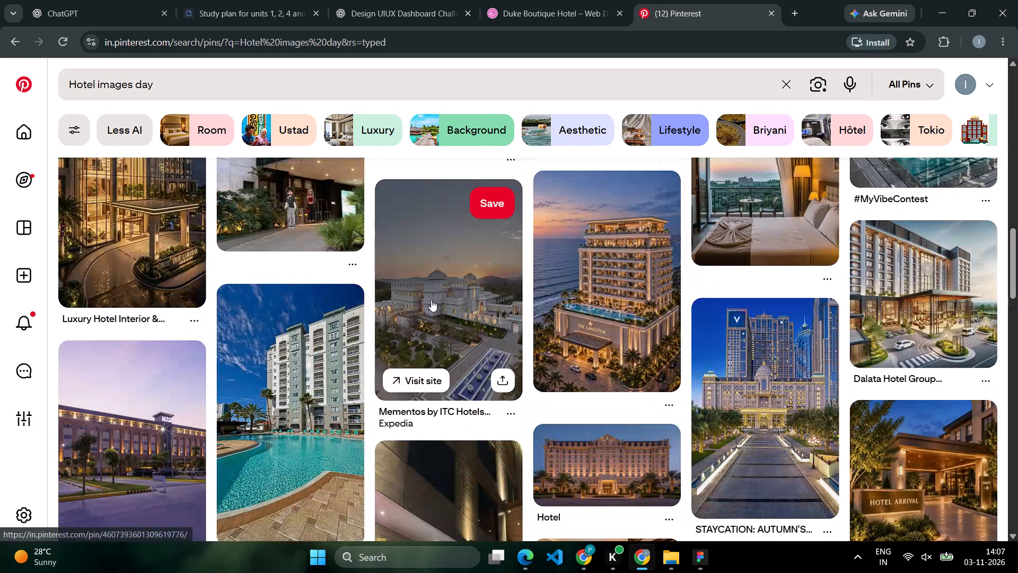
scroll(431, 300, "down", 2)
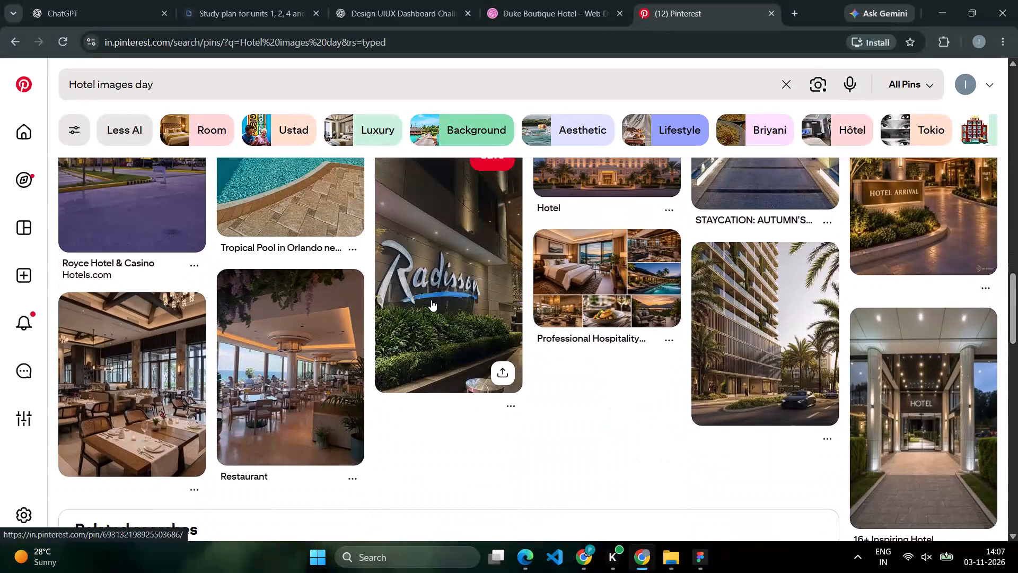
scroll(431, 300, "up", 4)
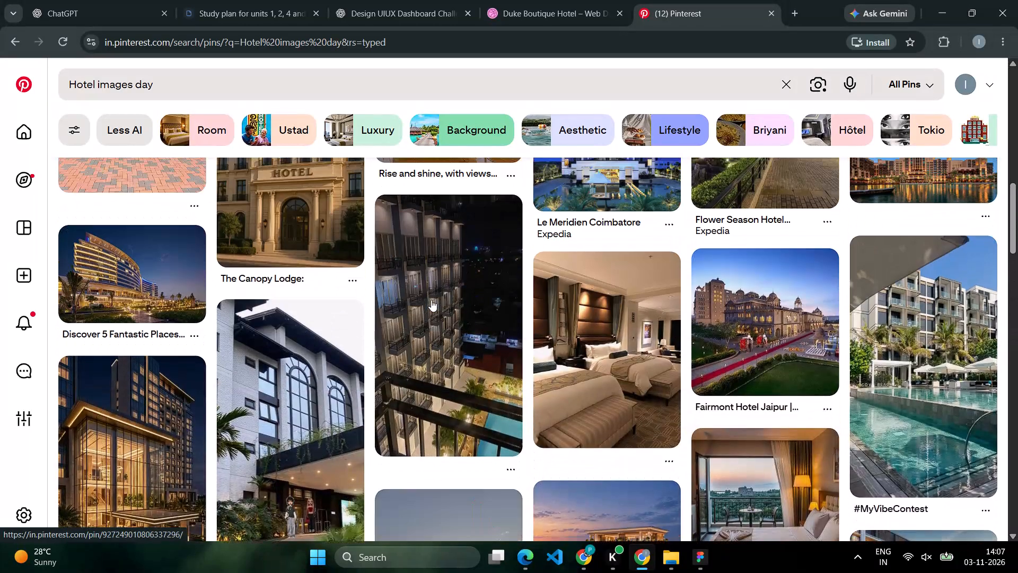
scroll(431, 300, "up", 2)
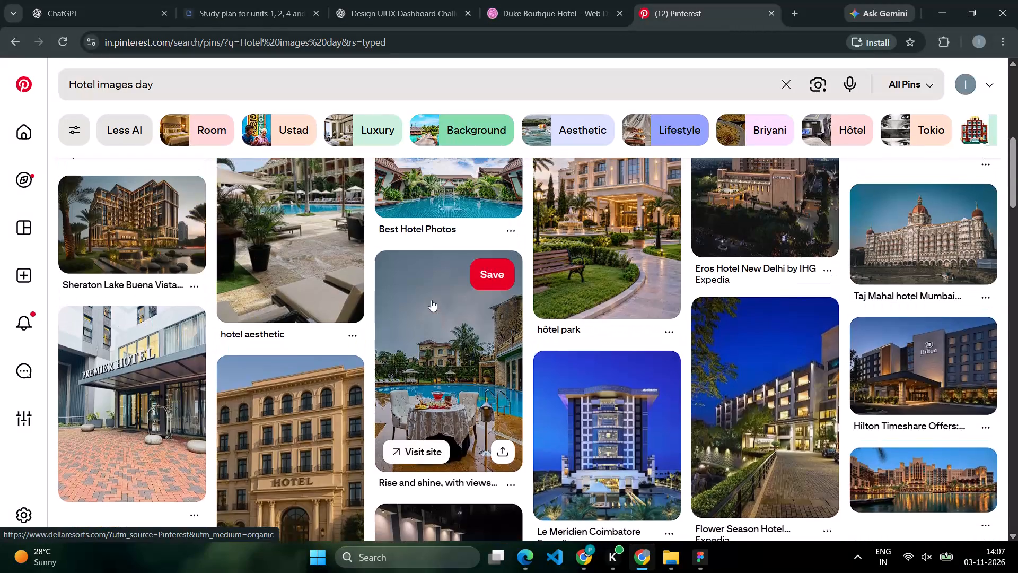
scroll(431, 300, "up", 1)
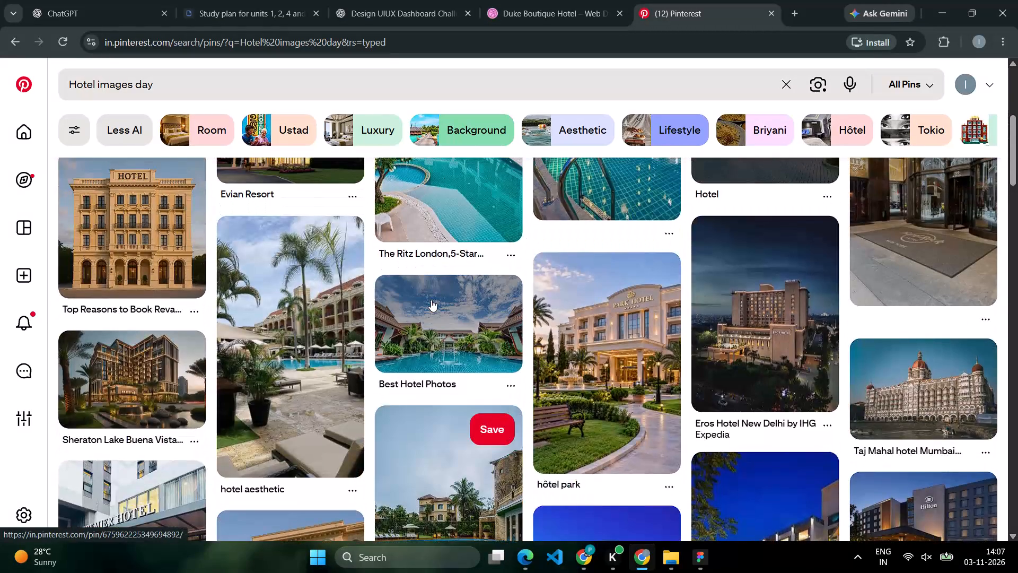
scroll(431, 300, "down", 4)
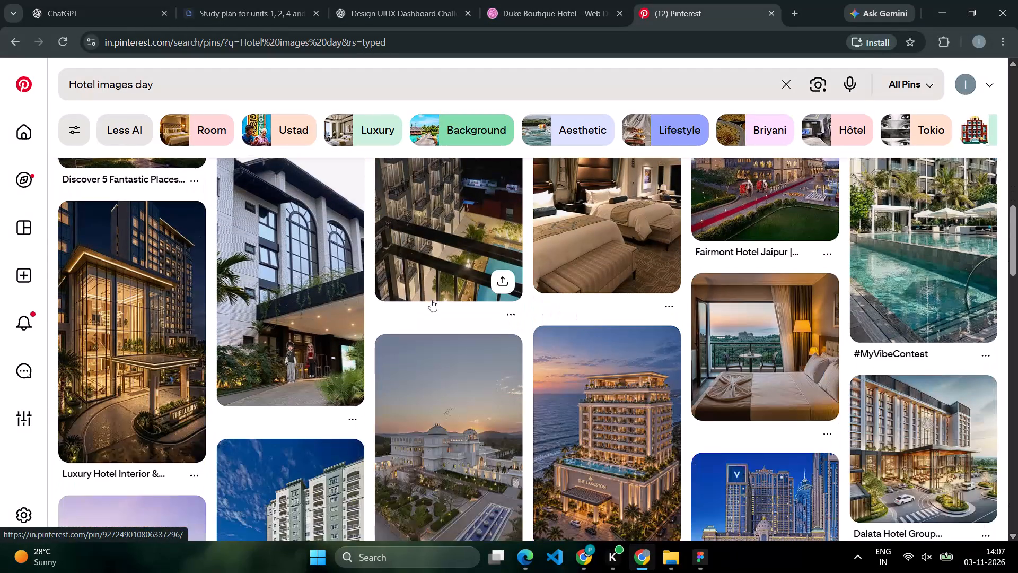
scroll(431, 300, "down", 5)
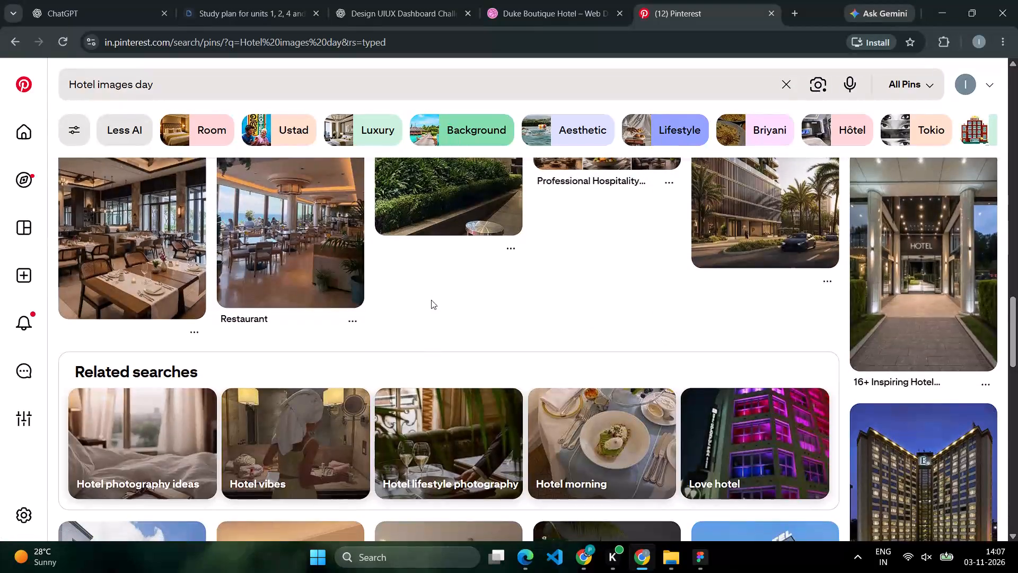
scroll(431, 300, "down", 3)
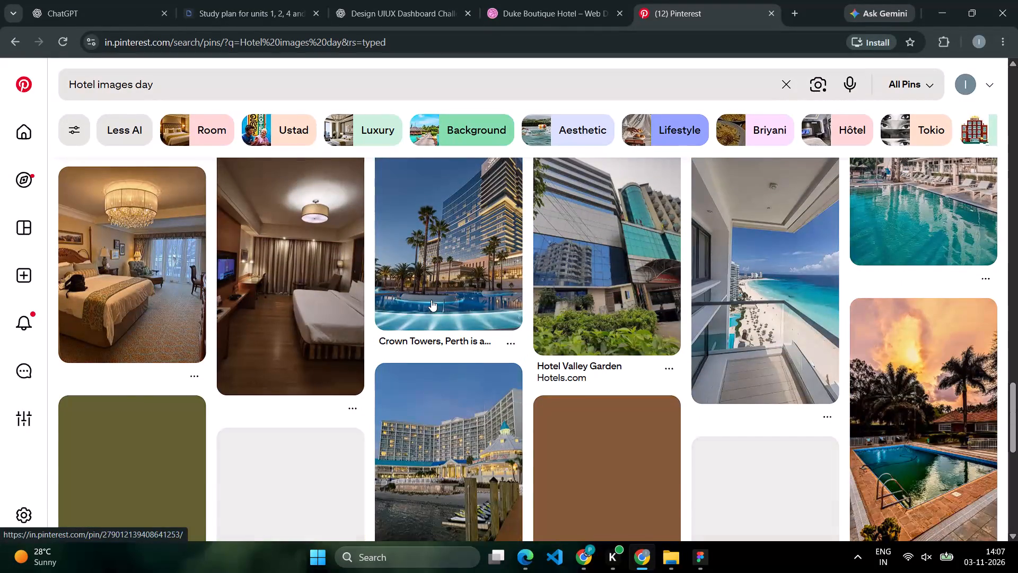
scroll(431, 300, "down", 3)
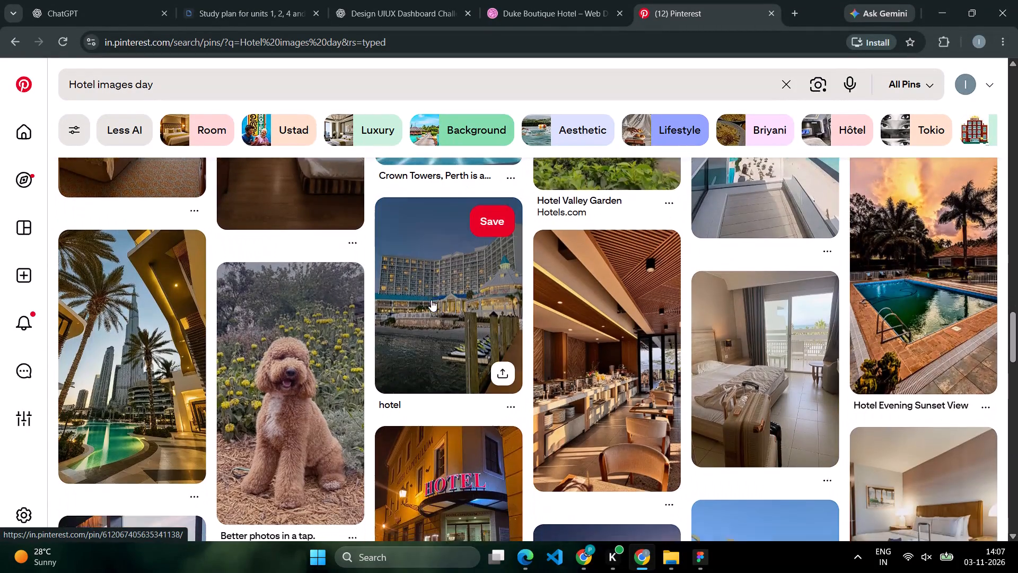
scroll(431, 300, "down", 2)
Refine the Pinterest search to "Hotel images day empirial" and look over the first results.
left_click(422, 103)
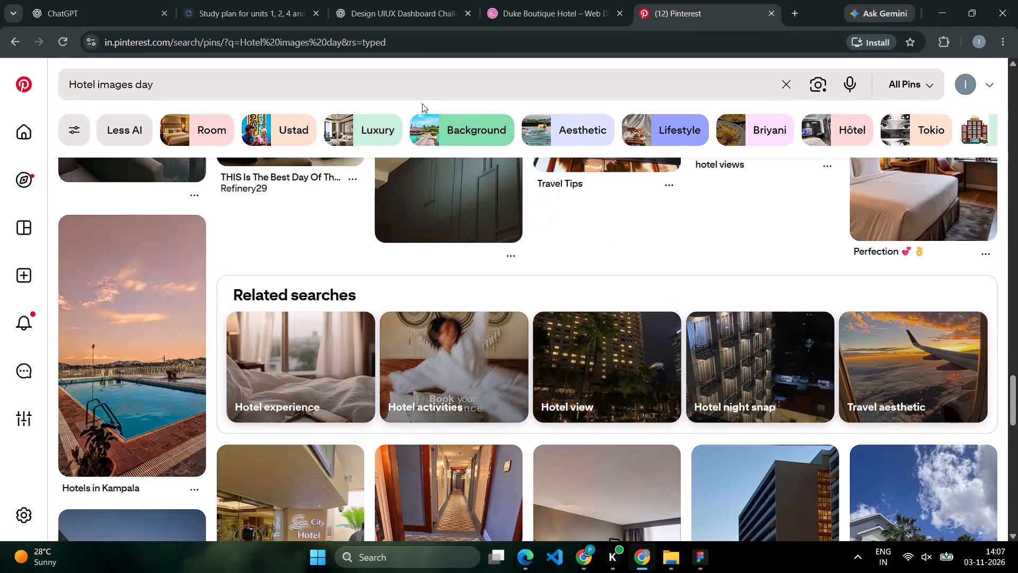
left_click(394, 88)
key("space")
type("empiria'")
key("BackSpace")
type("l4")
key("BackSpace")
key("Return")
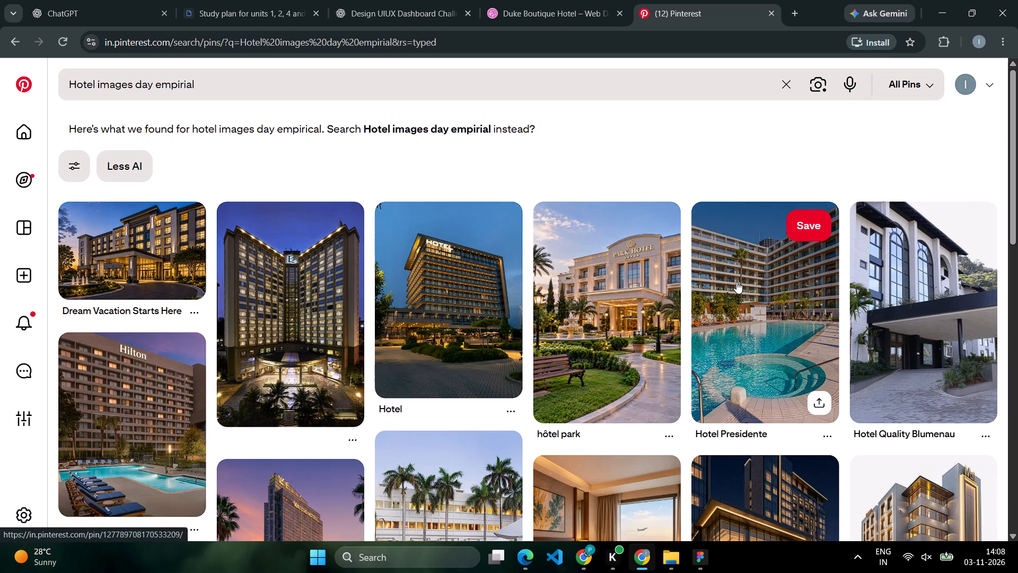
scroll(652, 265, "down", 2)
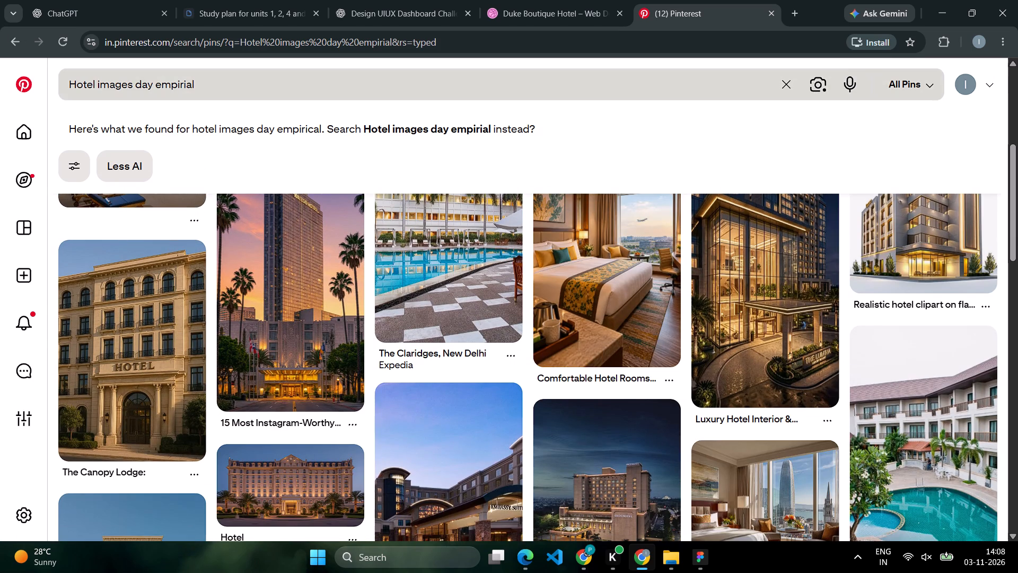
Change the Pinterest search to "entique Hotel images day", dropping the word "empirial".
double_click(171, 91)
key("BackSpace")
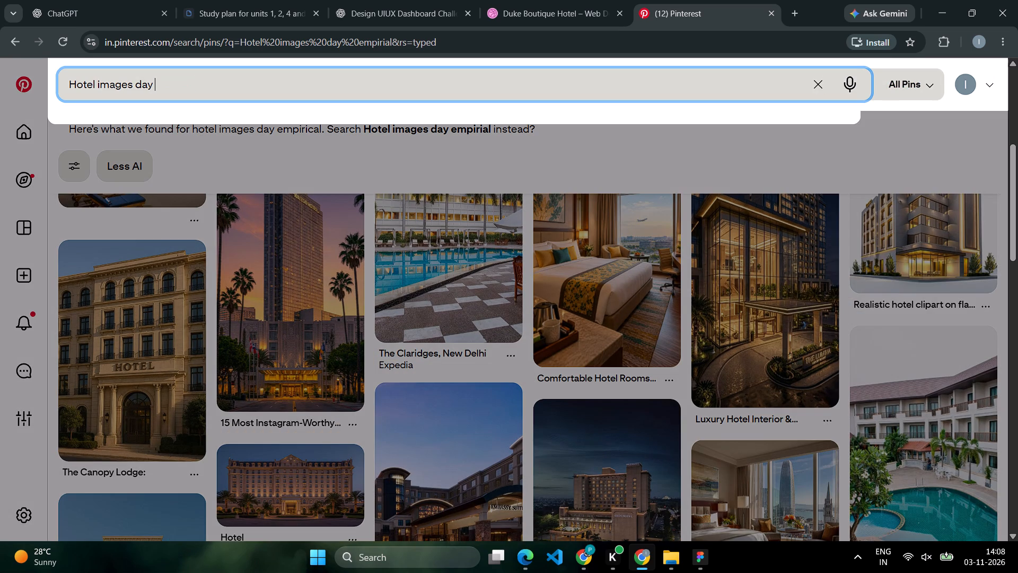
left_click(63, 80)
left_click(68, 80)
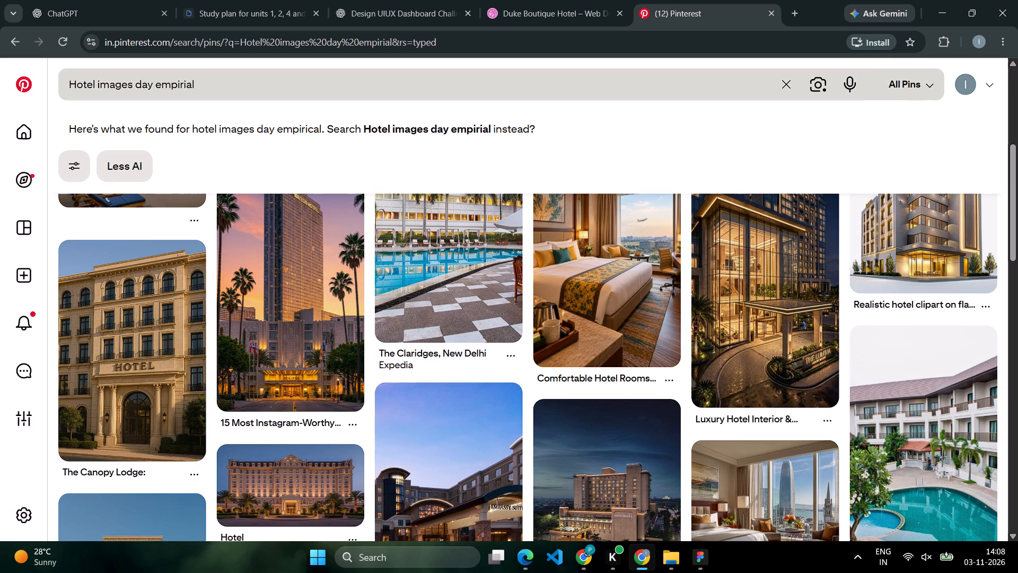
double_click(175, 95)
key("BackSpace")
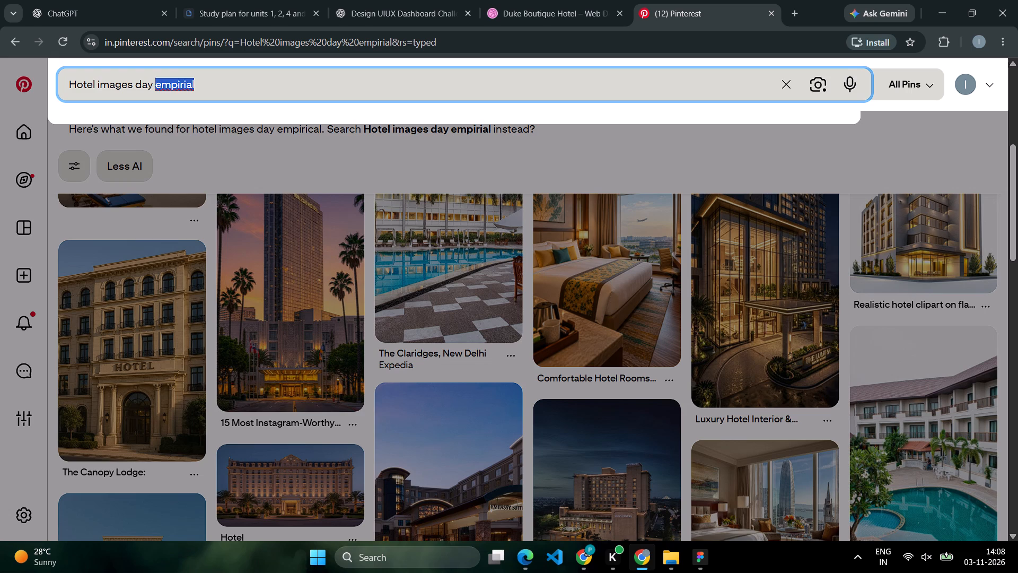
left_click(76, 78)
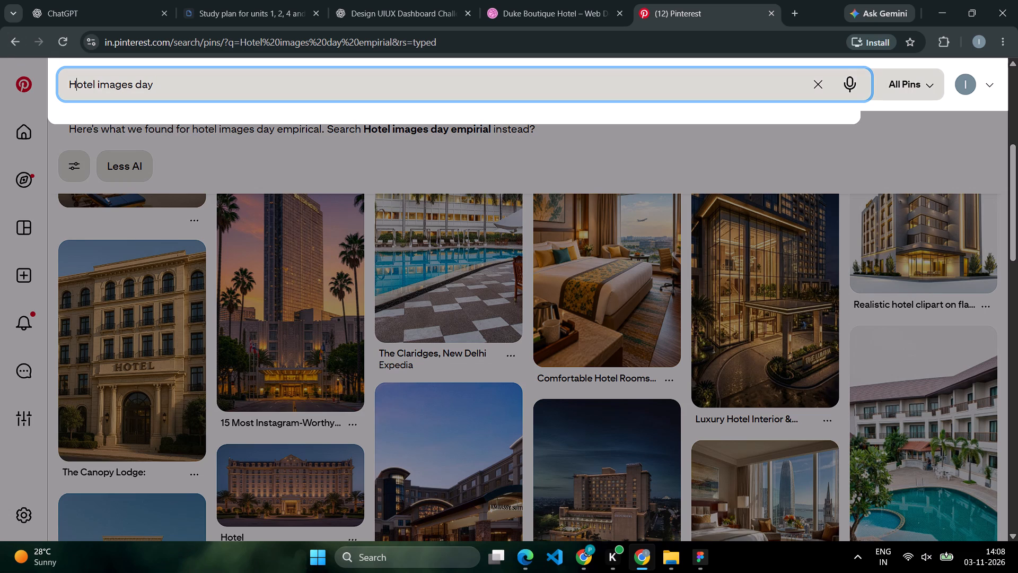
left_click(73, 81)
key("a")
key("BackSpace")
type("entique")
key("space")
key("Return")
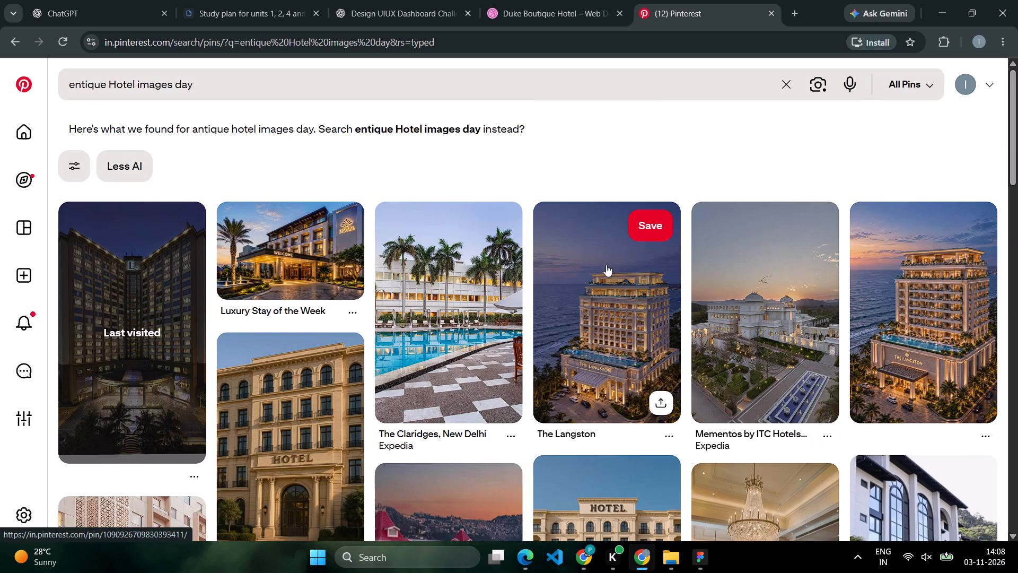
Browse the antique hotel results and open the Beaumont Imperium Hotel exterior pin.
scroll(591, 263, "down", 6)
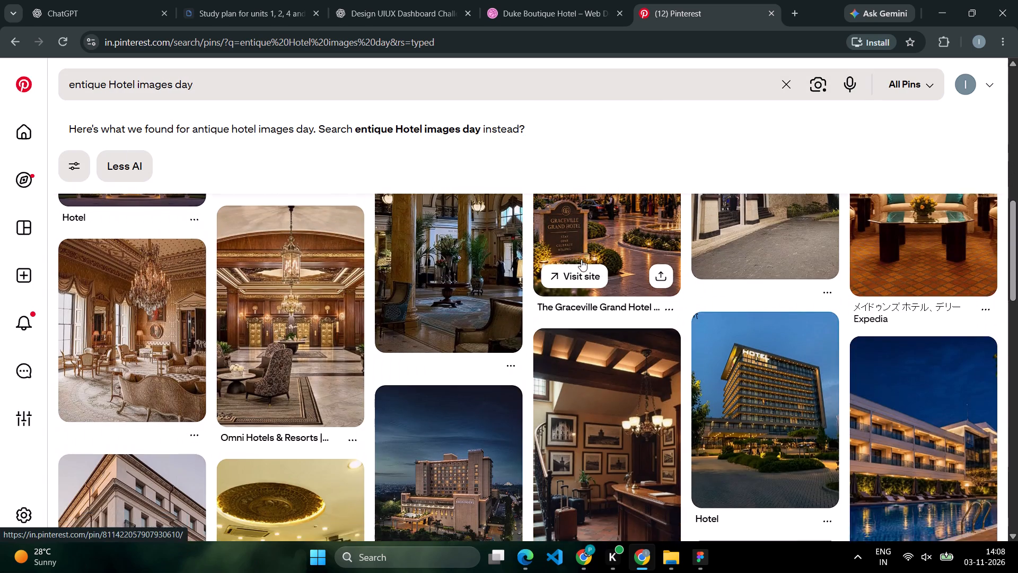
scroll(581, 259, "down", 1)
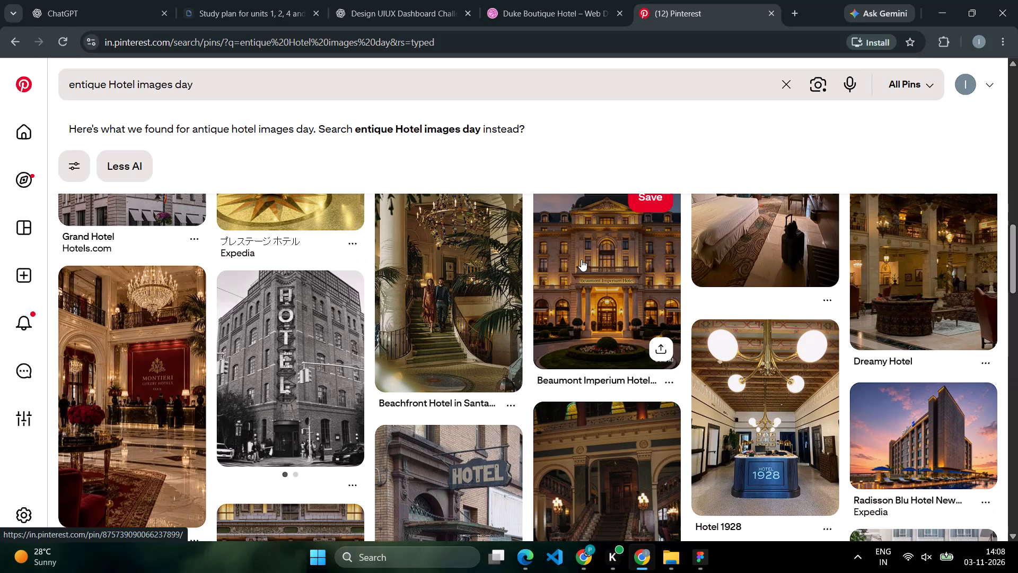
left_click(581, 259)
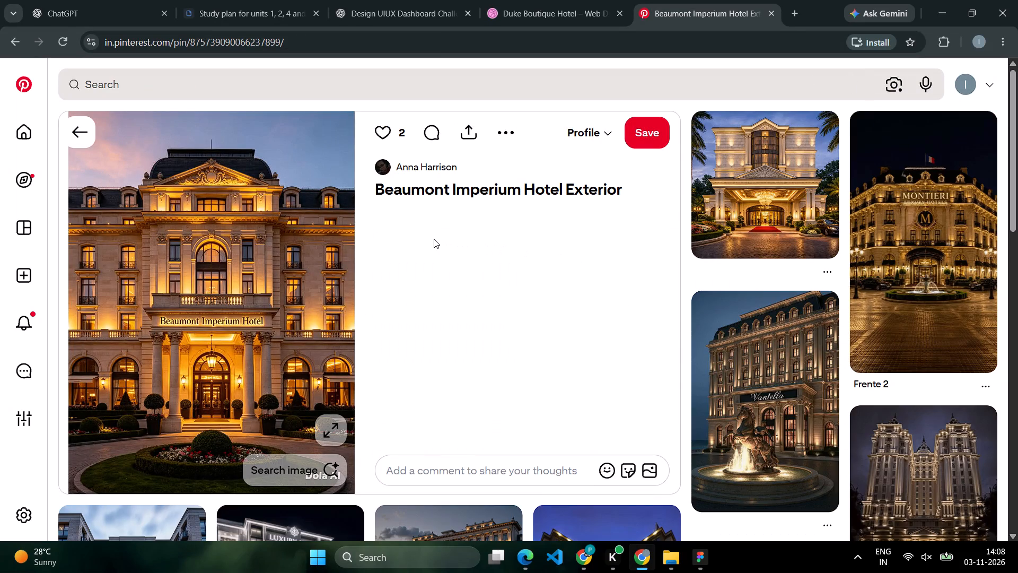
Examine the related hotel pins below the Beaumont Imperium photo for a daytime facade, and return to the search results.
scroll(434, 239, "down", 4)
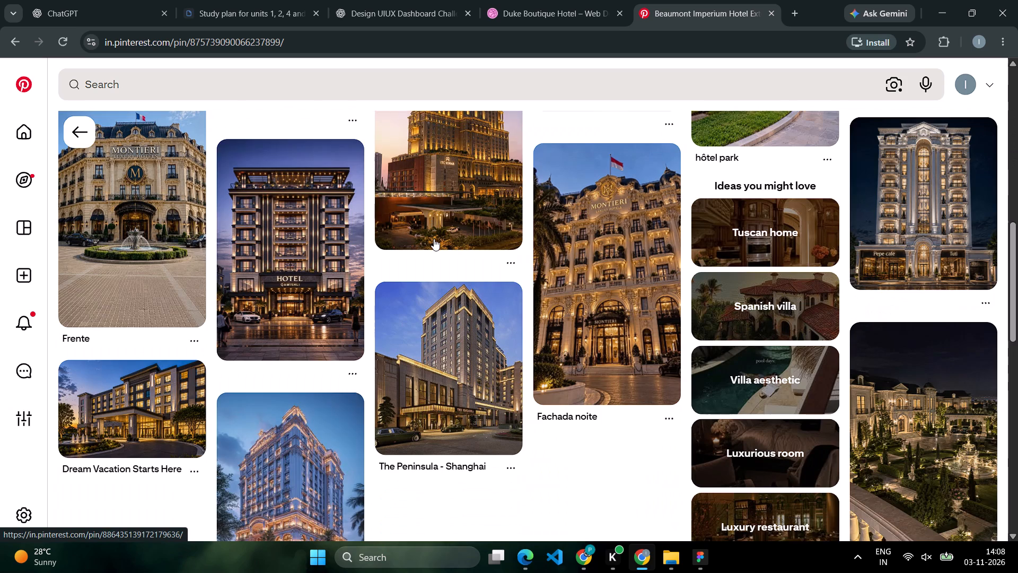
scroll(434, 239, "down", 3)
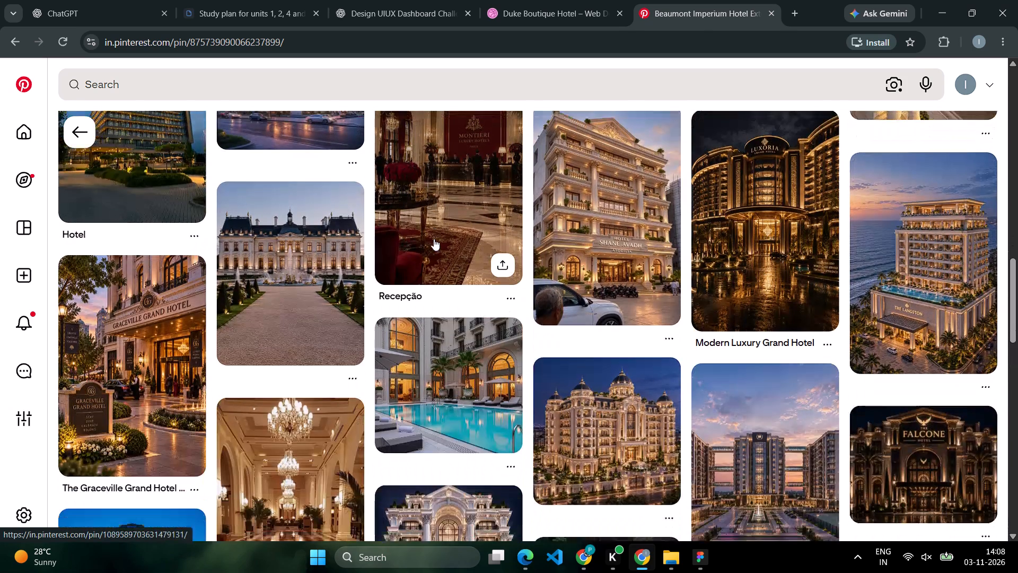
scroll(434, 239, "up", 2)
left_click(58, 125)
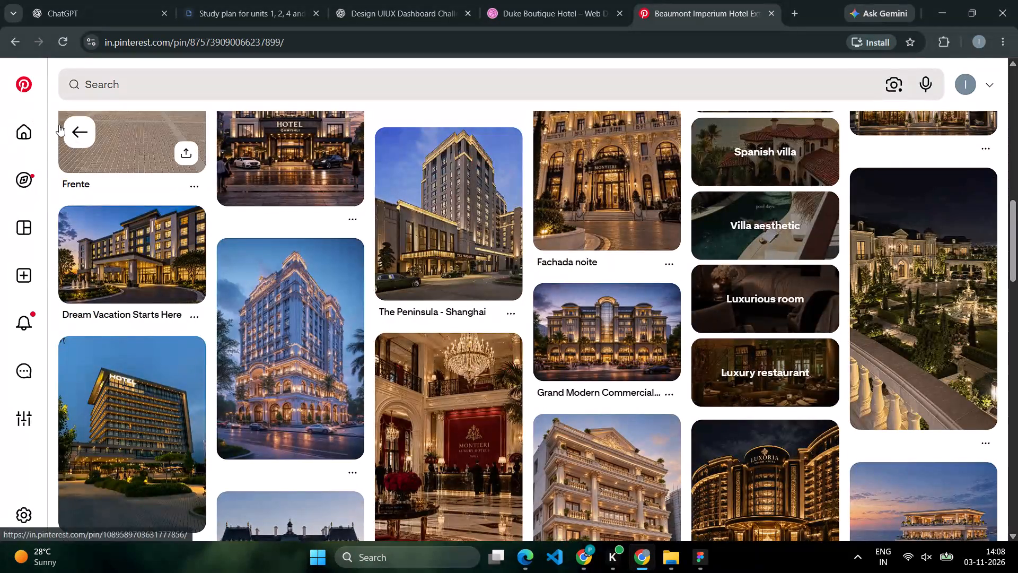
left_click(66, 129)
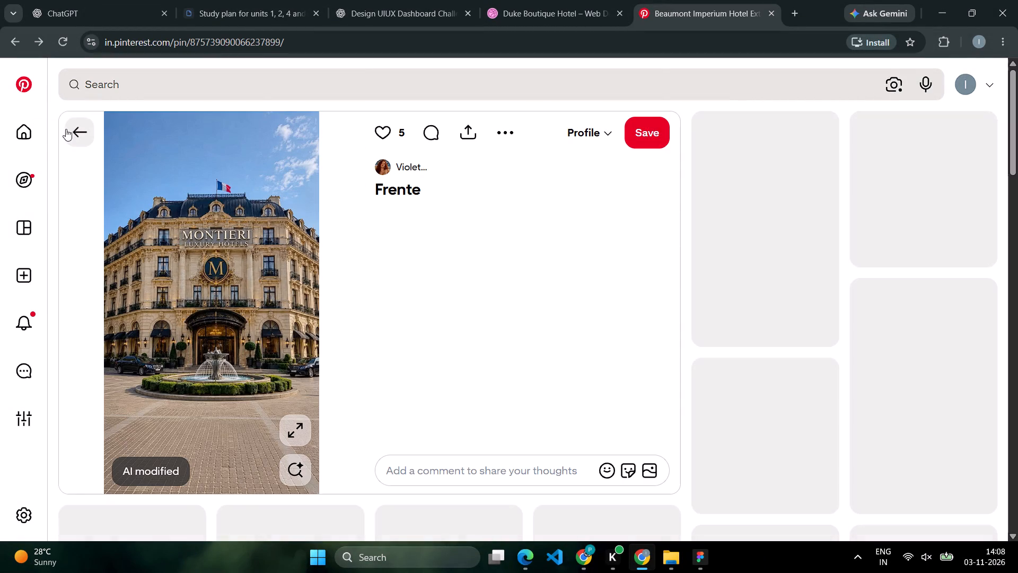
left_click(76, 129)
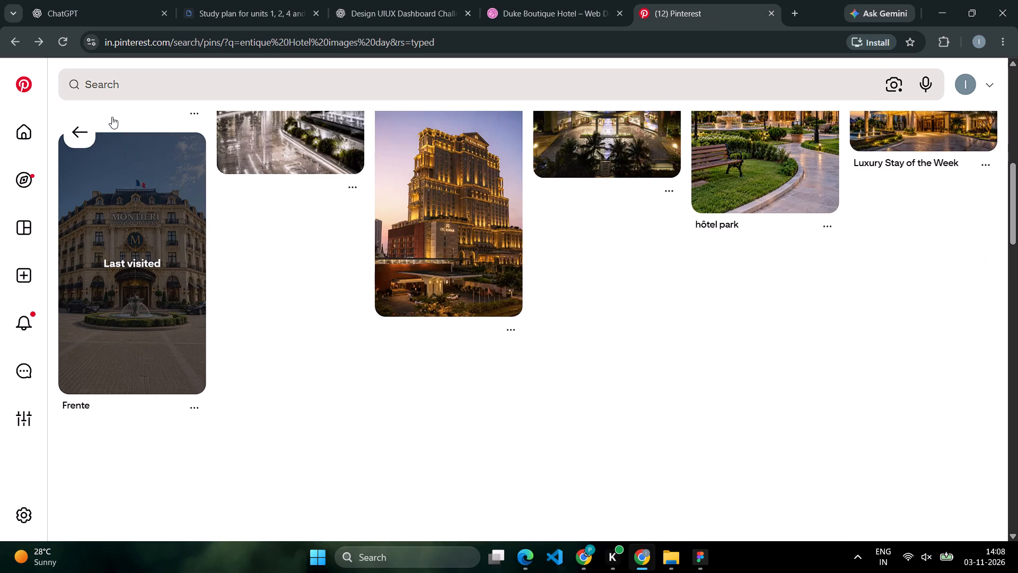
Refine the Pinterest search to "entique Hotel images daytime".
left_click(215, 78)
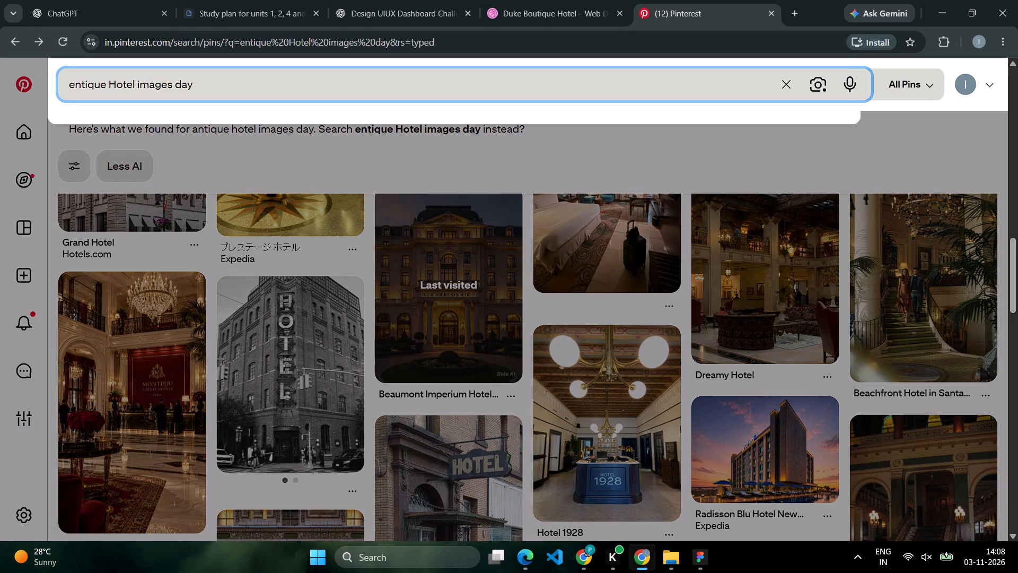
type("time")
key("Return")
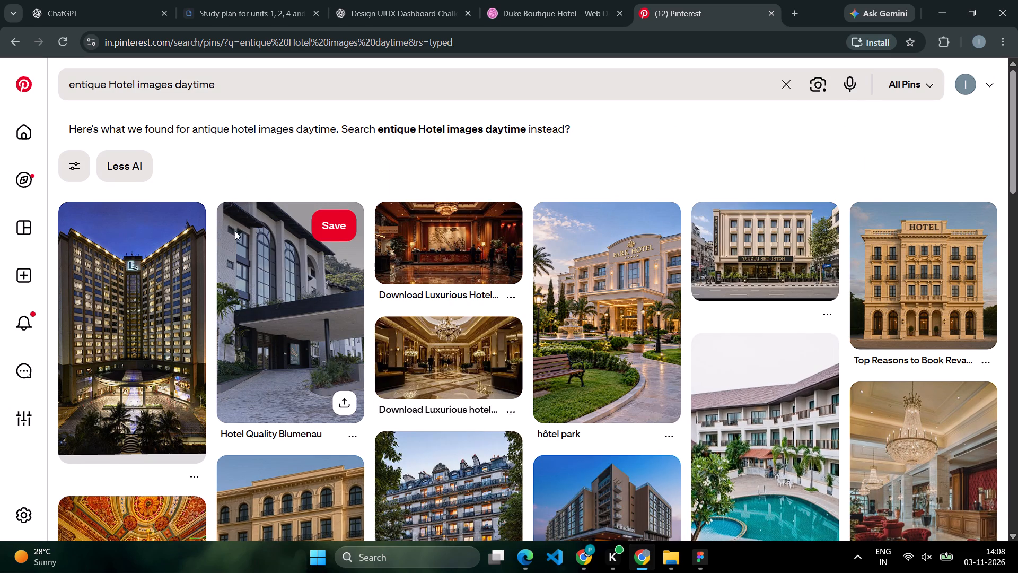
Look through the daytime hotel results and refine the Pinterest search to "entique Hotel images daytime with sky".
scroll(235, 231, "down", 2)
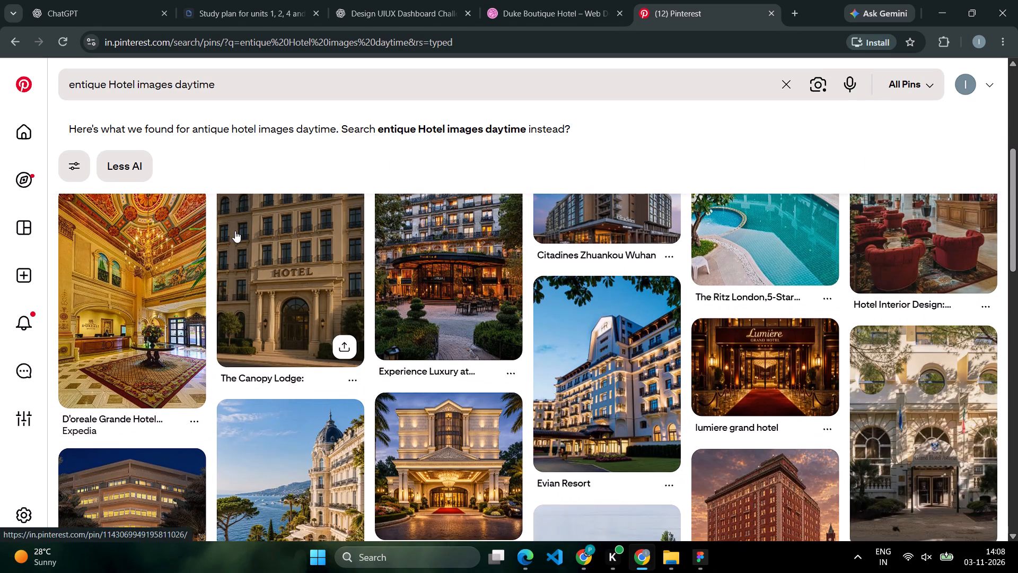
scroll(235, 231, "down", 3)
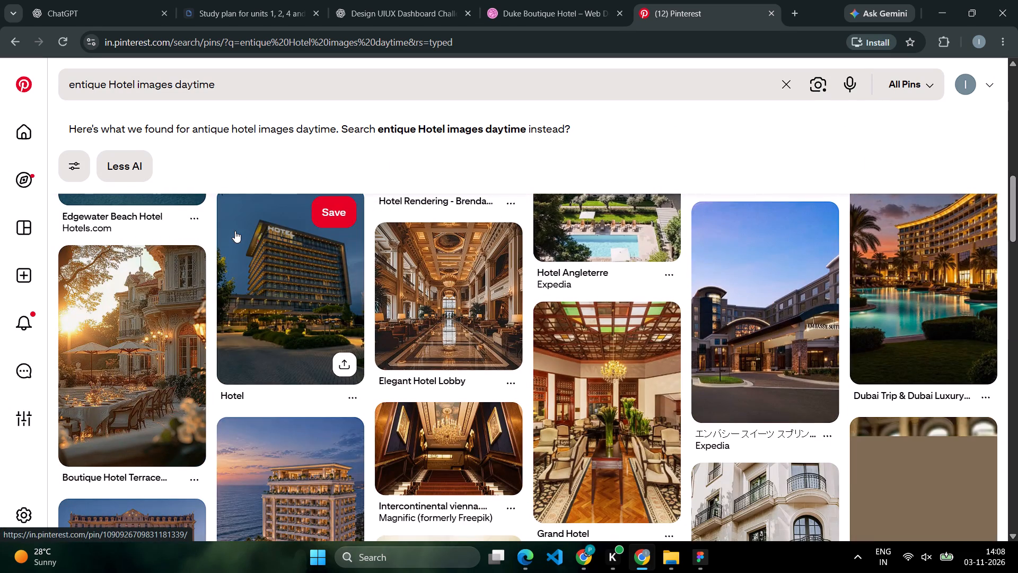
scroll(235, 231, "down", 1)
left_click(266, 84)
key("space")
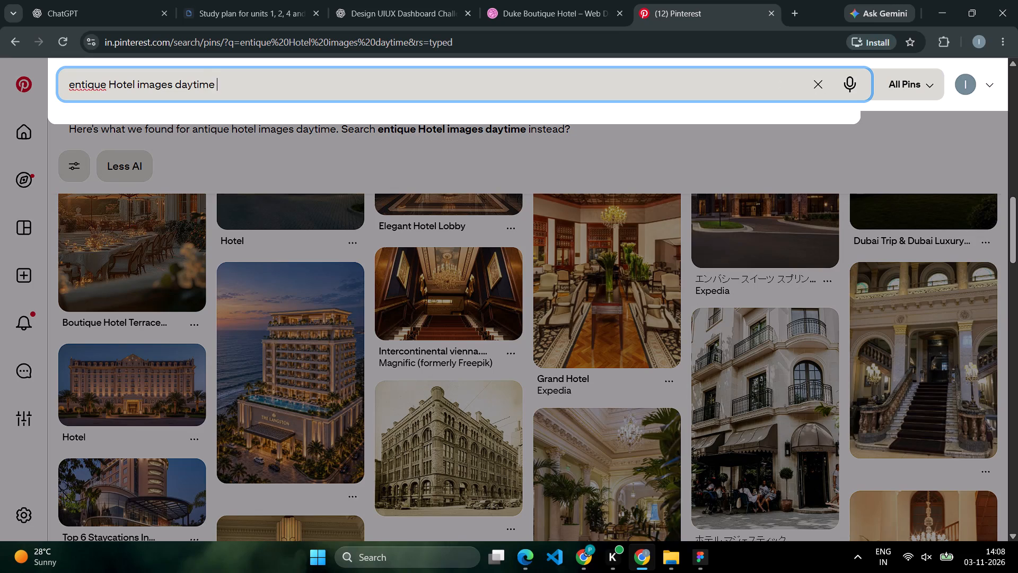
type("with sky")
key("Return")
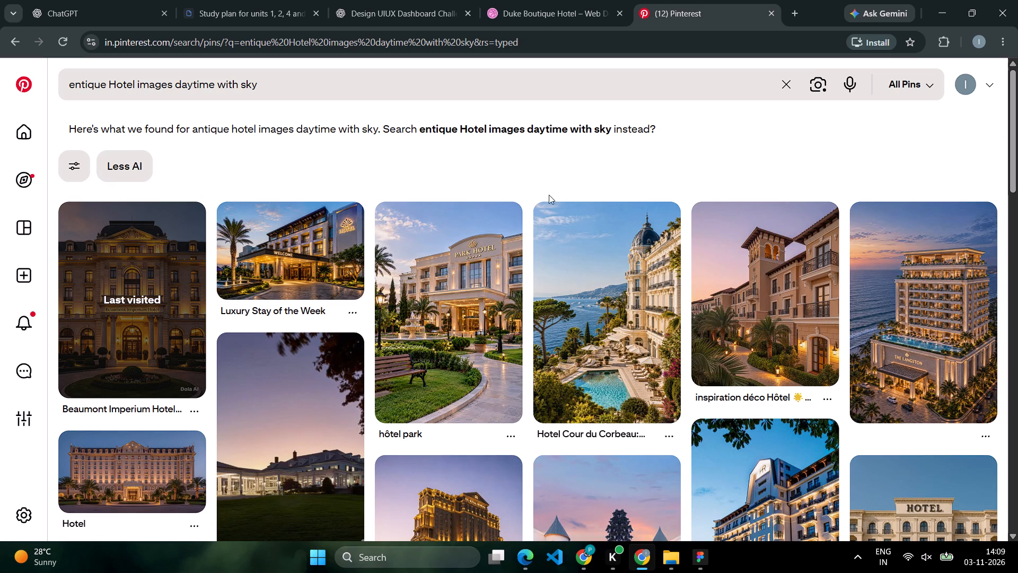
Open the Hotel Cour du Corbeau pin, compare it with its related pins, and copy its image.
left_click(611, 284)
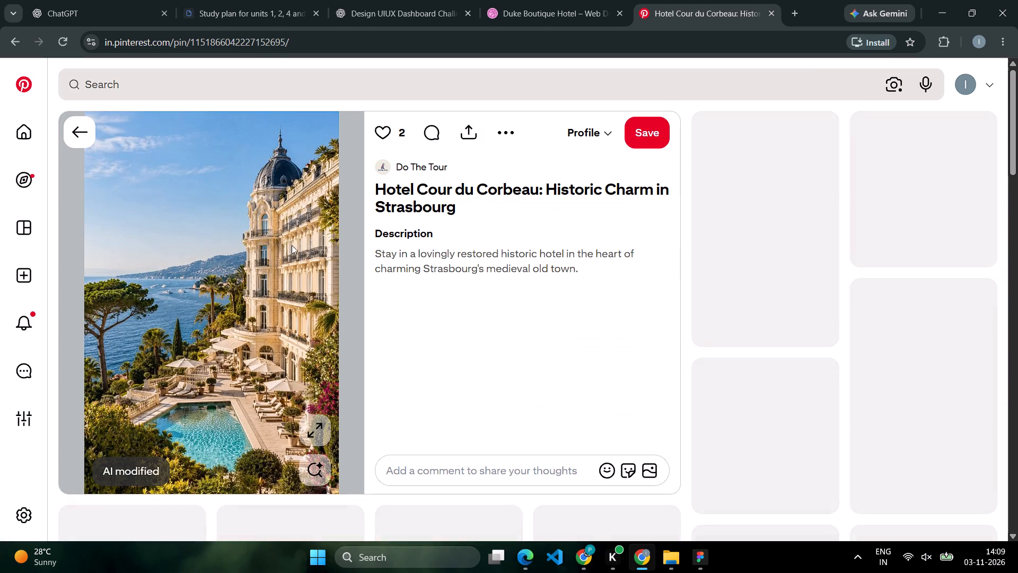
right_click(240, 237)
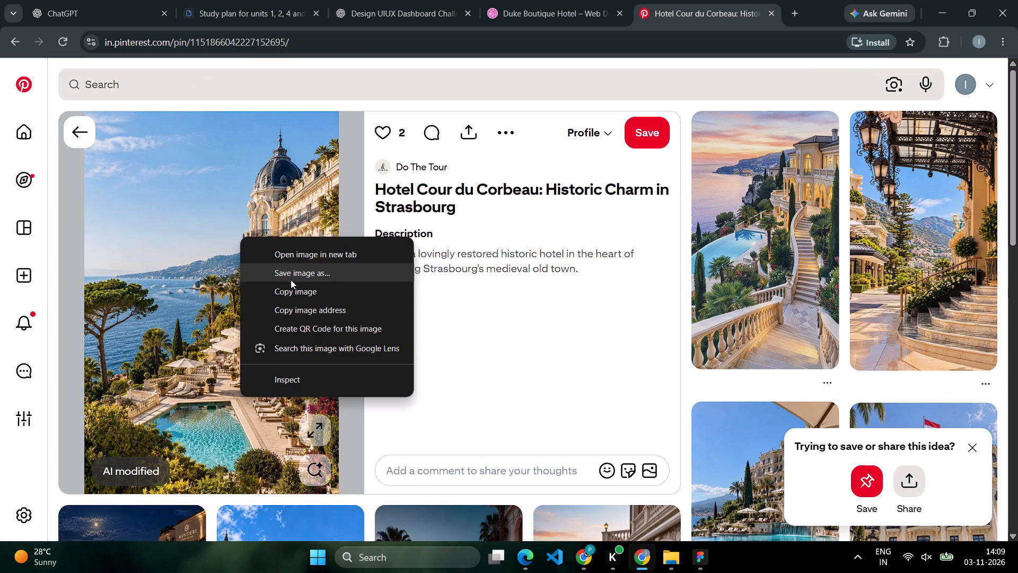
left_click(499, 283)
scroll(499, 283, "down", 2)
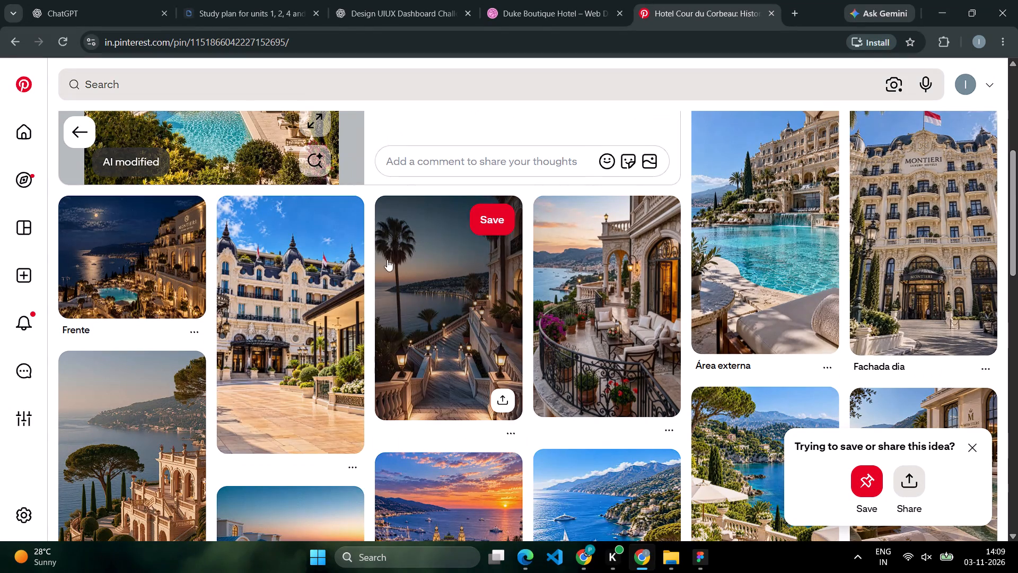
scroll(372, 257, "down", 2)
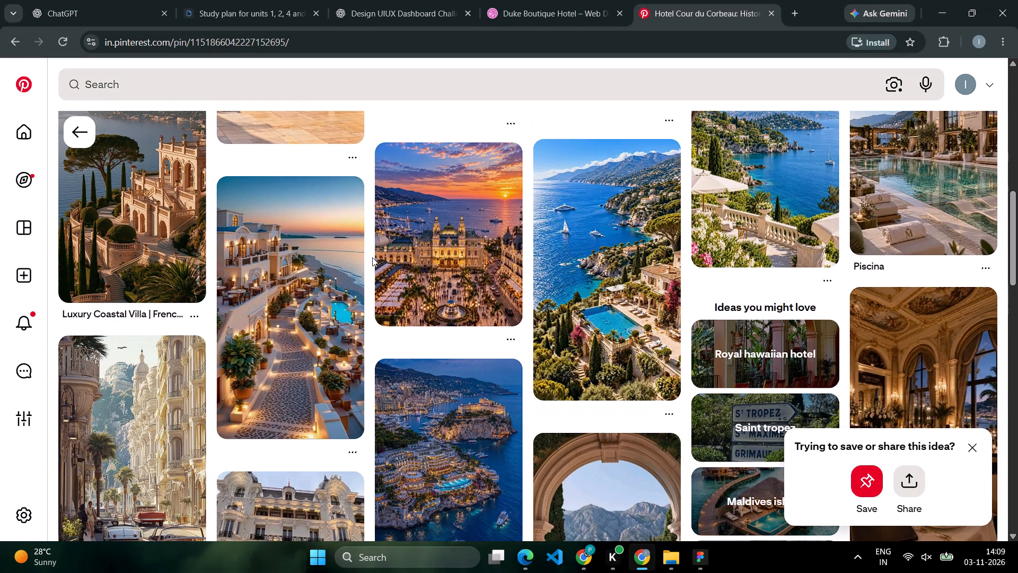
scroll(372, 257, "down", 1)
scroll(372, 257, "up", 3)
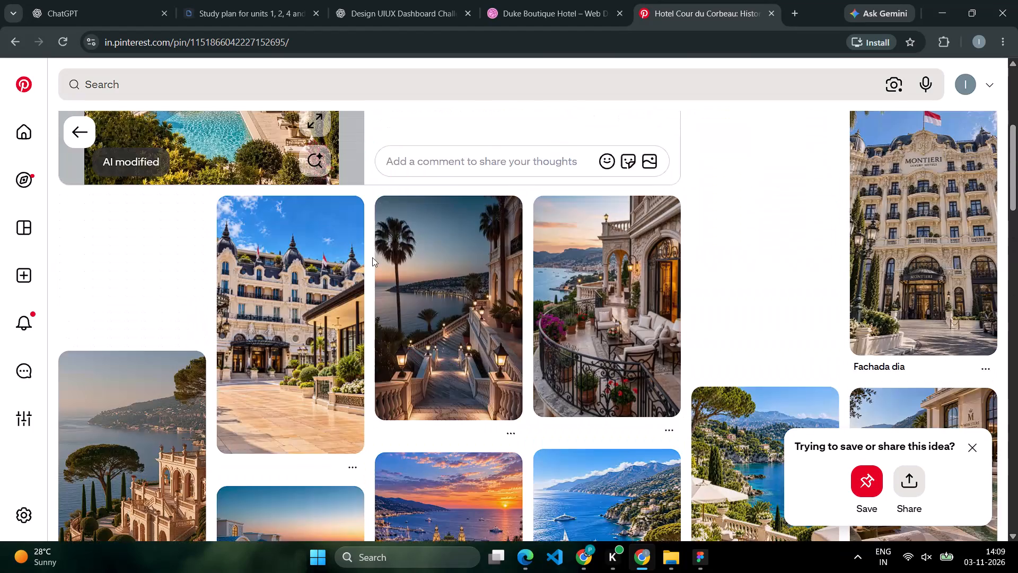
scroll(372, 257, "up", 2)
right_click(265, 256)
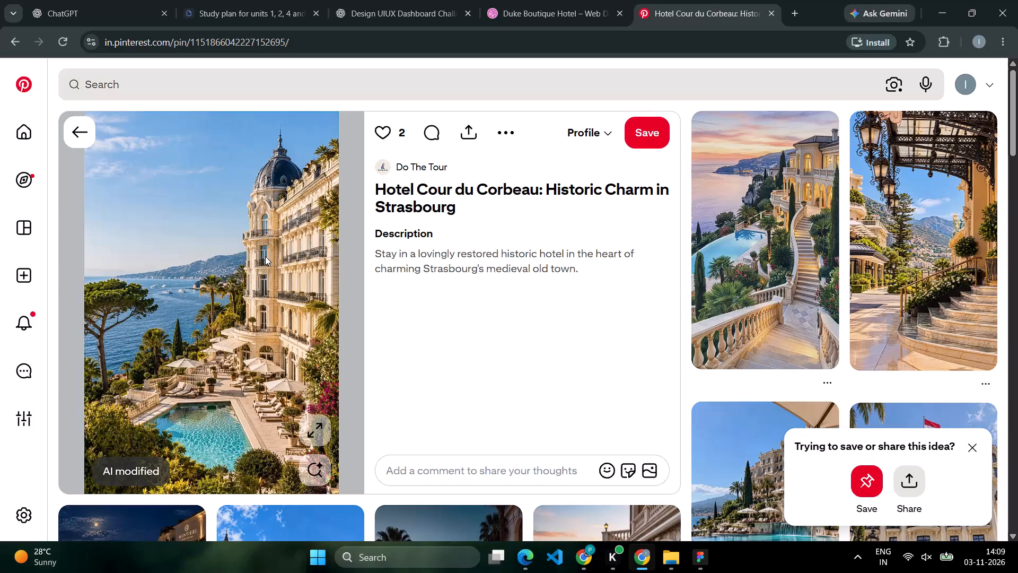
left_click(343, 314)
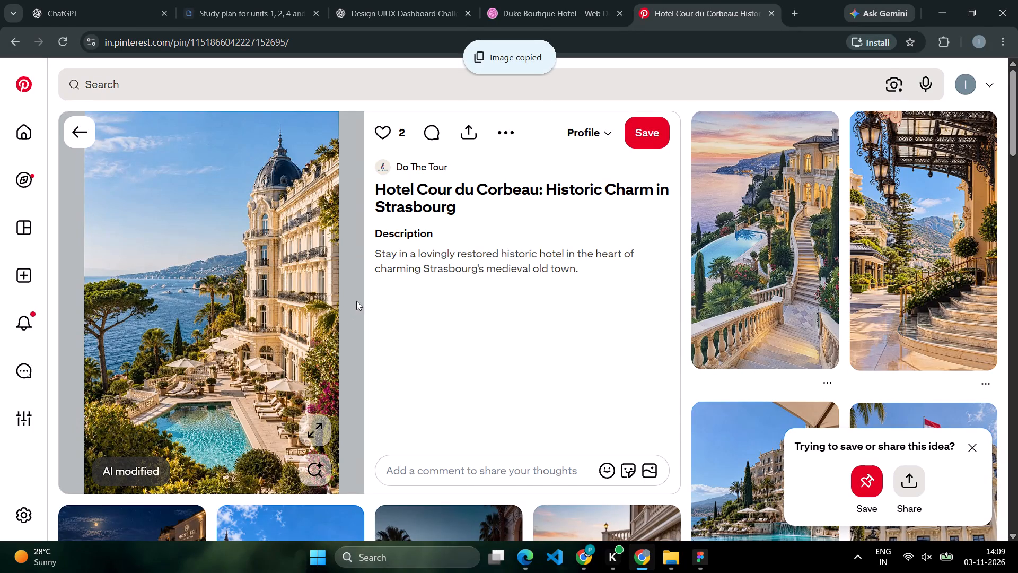
Open the related seaside villa staircase pin and examine the pins suggested below it.
triple_click(462, 274)
triple_click(462, 274)
double_click(462, 274)
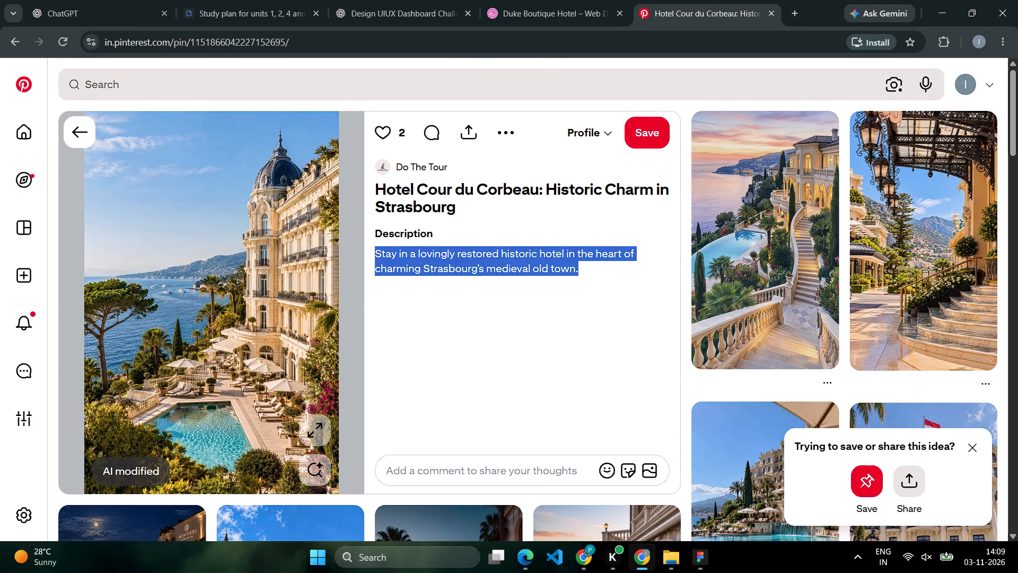
left_click(787, 266)
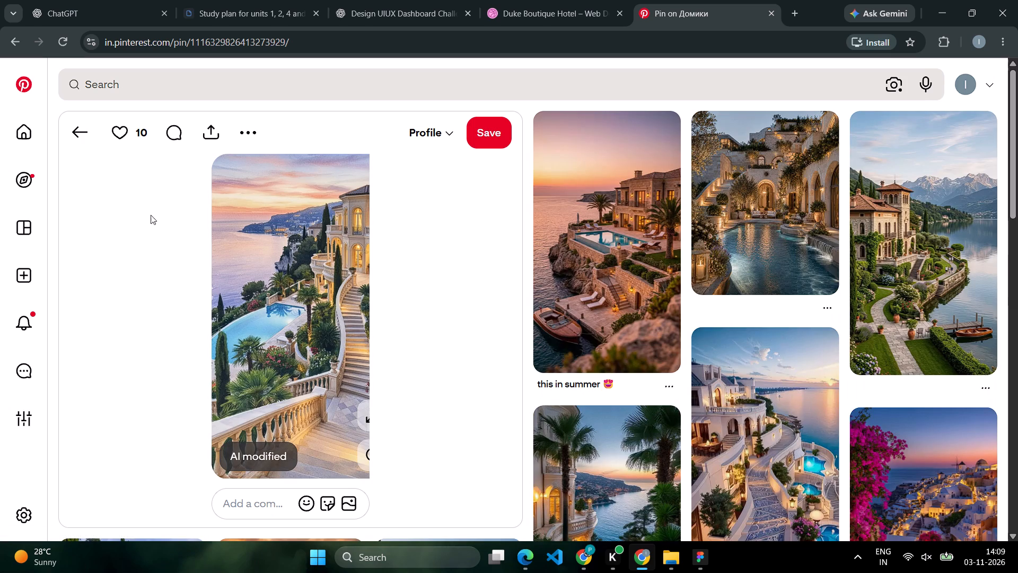
scroll(129, 202, "down", 2)
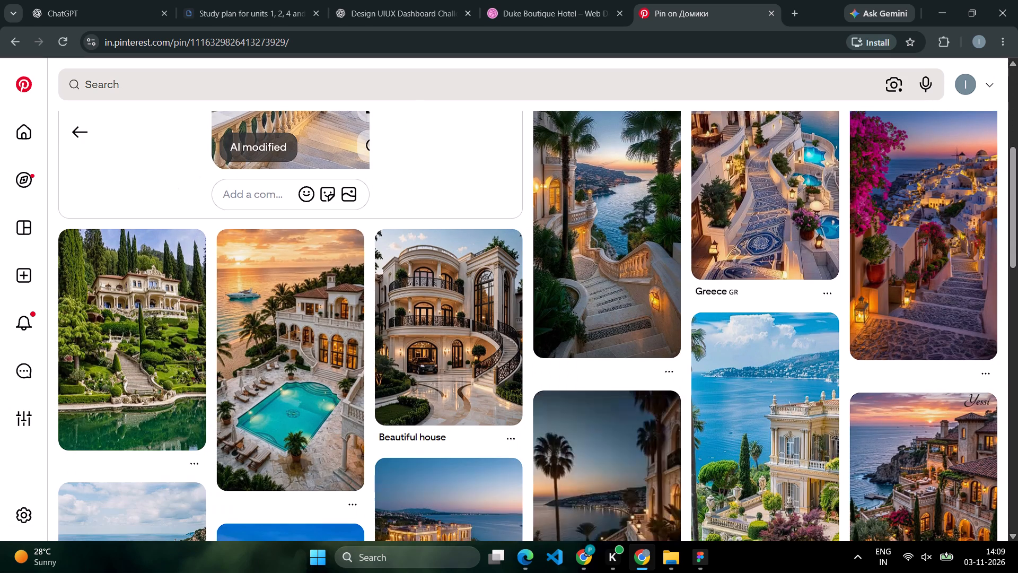
Switch to Figma, paste the hotel image and align it with the Desktop - 1 frame's left and bottom edges.
left_click(700, 559)
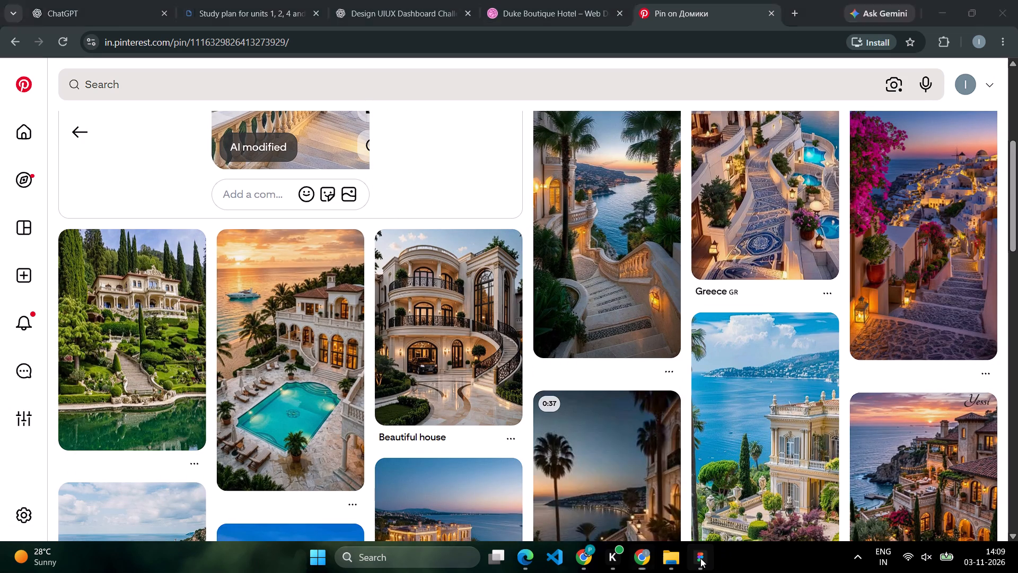
right_click(517, 394)
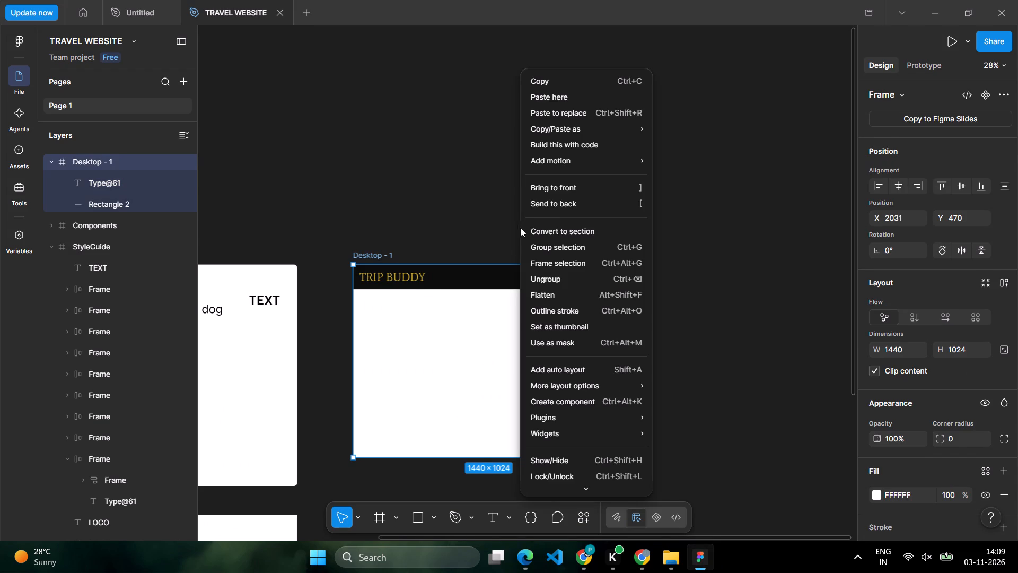
left_click(556, 95)
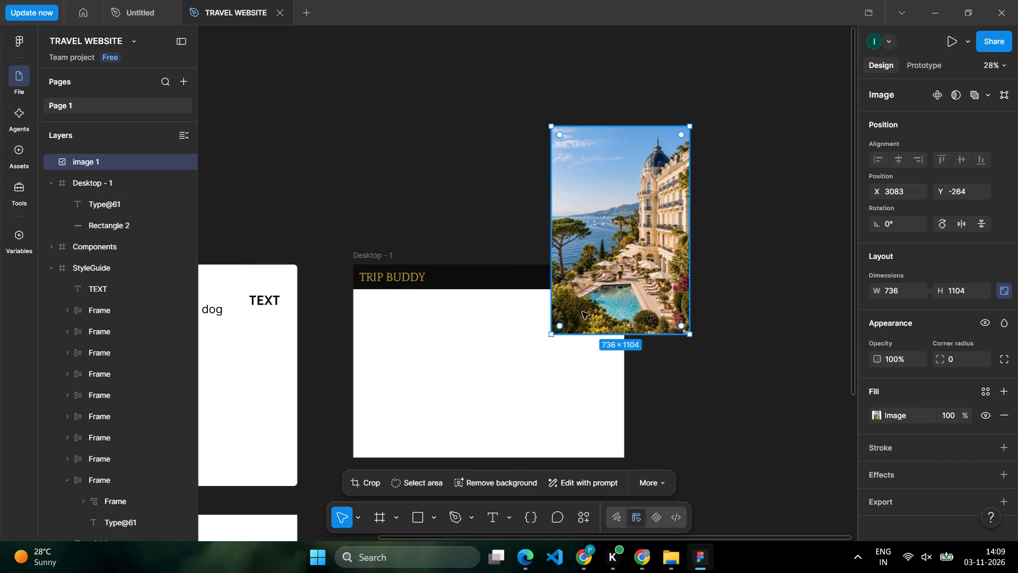
left_click_drag(589, 302, 394, 419)
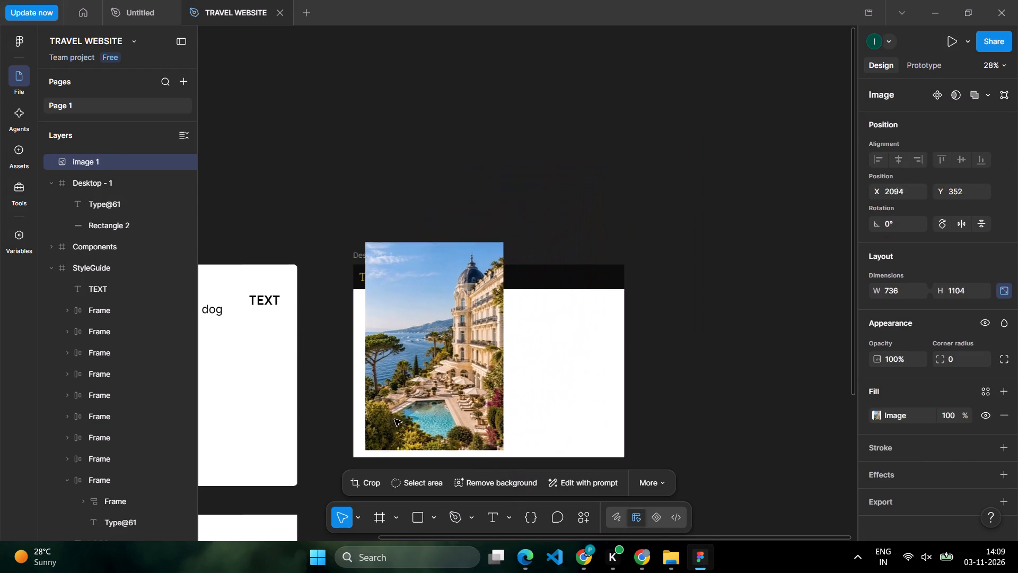
left_click_drag(394, 419, 390, 423)
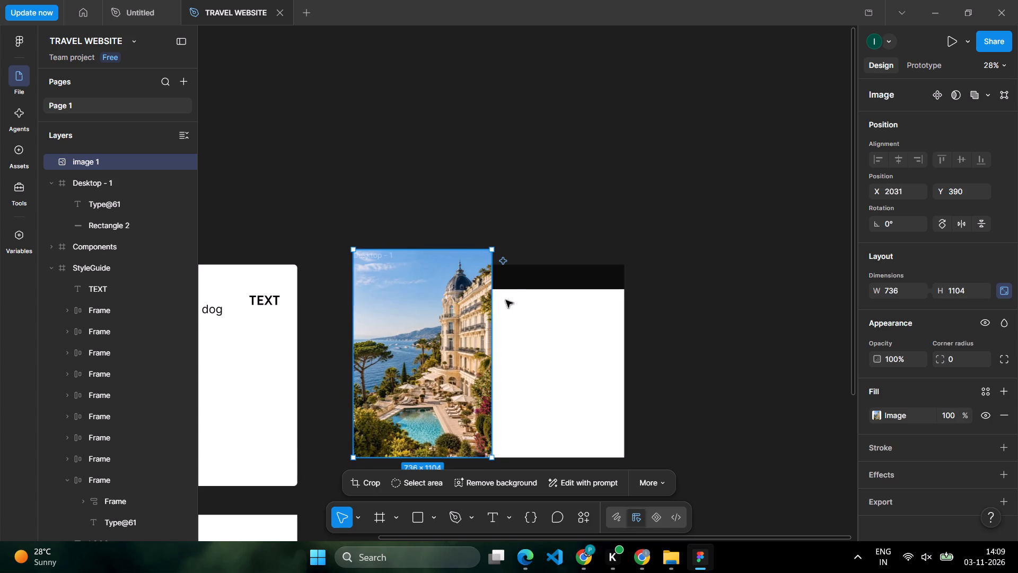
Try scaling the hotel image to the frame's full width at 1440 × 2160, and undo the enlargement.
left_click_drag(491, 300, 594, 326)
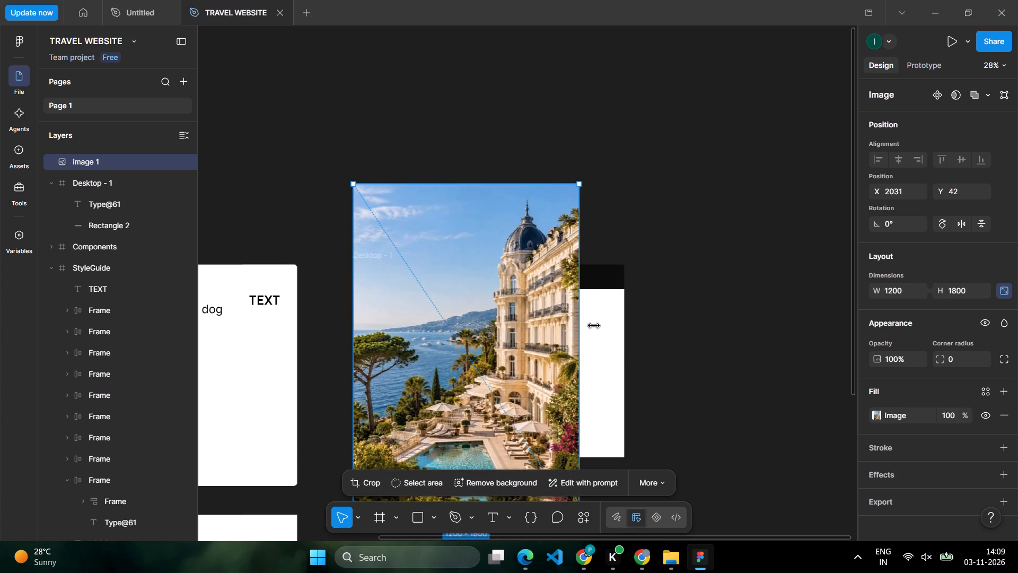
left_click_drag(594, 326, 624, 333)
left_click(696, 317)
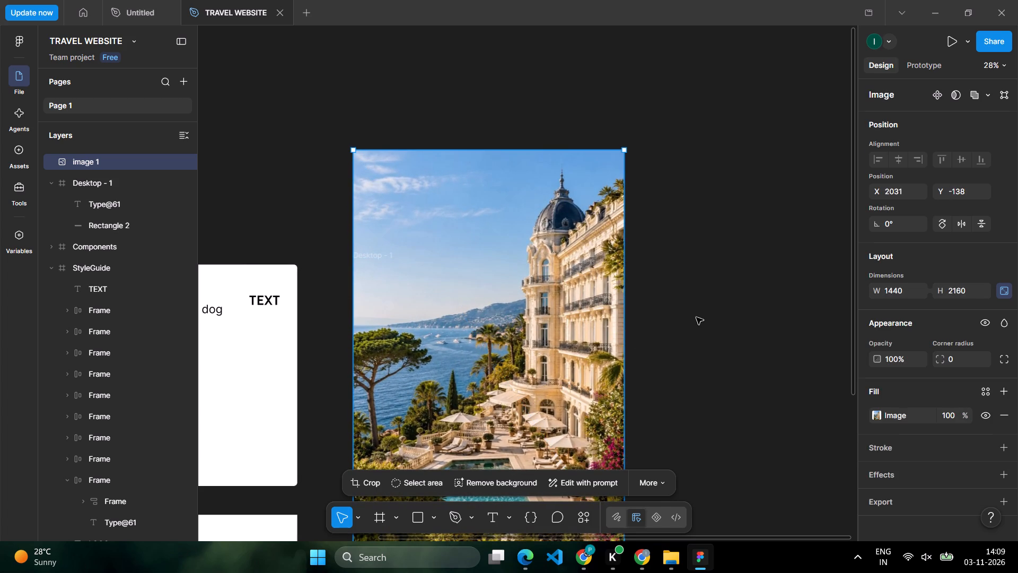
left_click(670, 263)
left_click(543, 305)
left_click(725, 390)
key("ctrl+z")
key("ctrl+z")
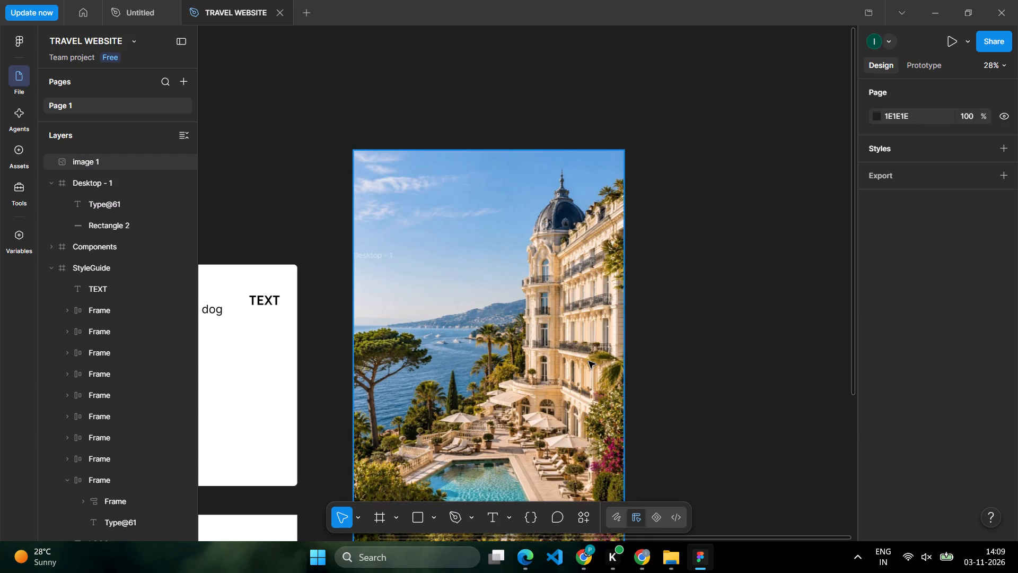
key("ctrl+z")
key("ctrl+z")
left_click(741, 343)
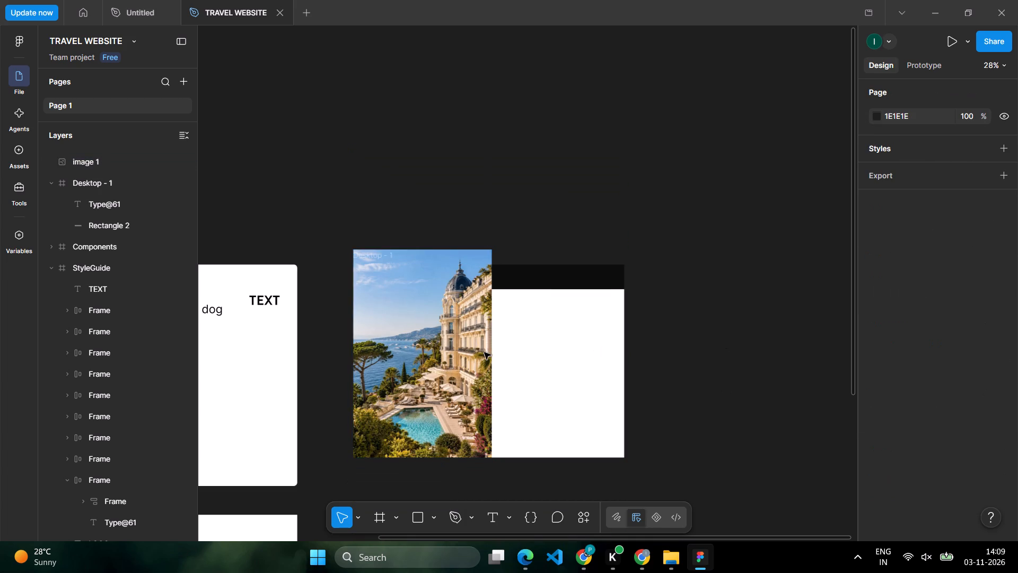
Reposition the hotel image over Desktop - 1 and enlarge it proportionally to about 1466 × 2198, spanning the frame's width.
left_click_drag(435, 344, 483, 327)
left_click_drag(483, 333, 483, 370)
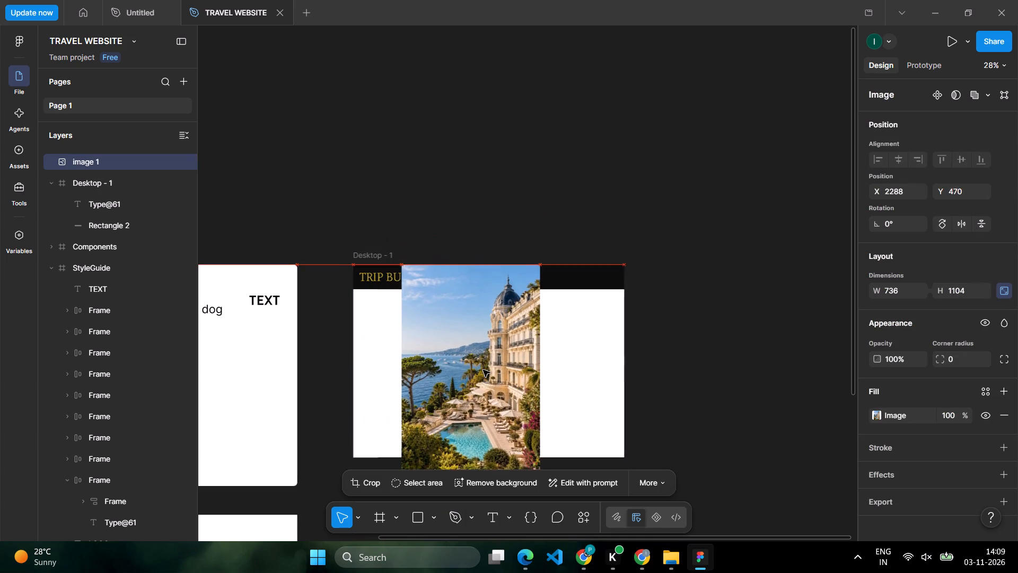
left_click_drag(483, 370, 483, 373)
left_click_drag(405, 343, 351, 342)
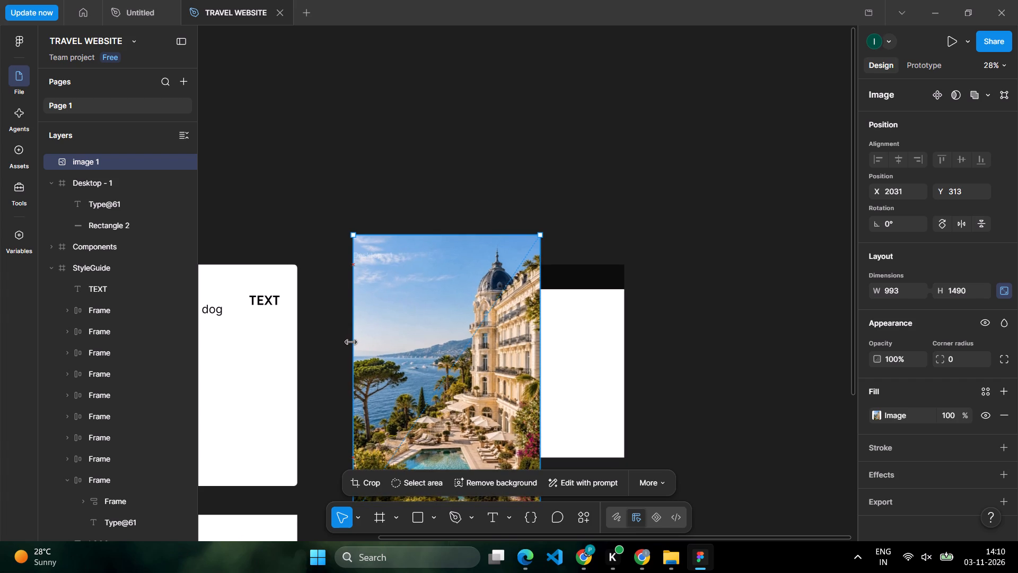
left_click_drag(351, 342, 349, 342)
left_click(499, 356)
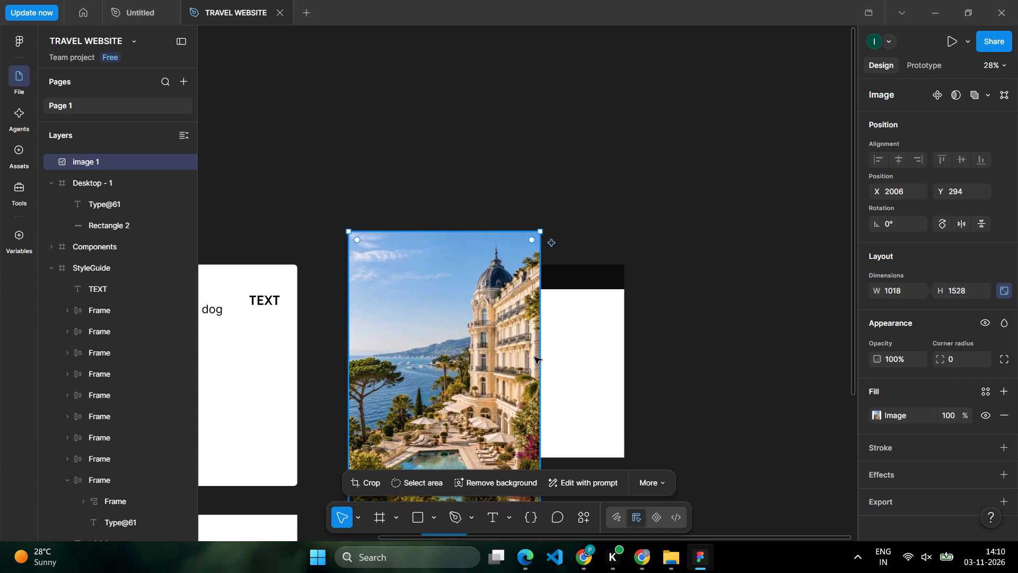
left_click_drag(539, 357, 623, 368)
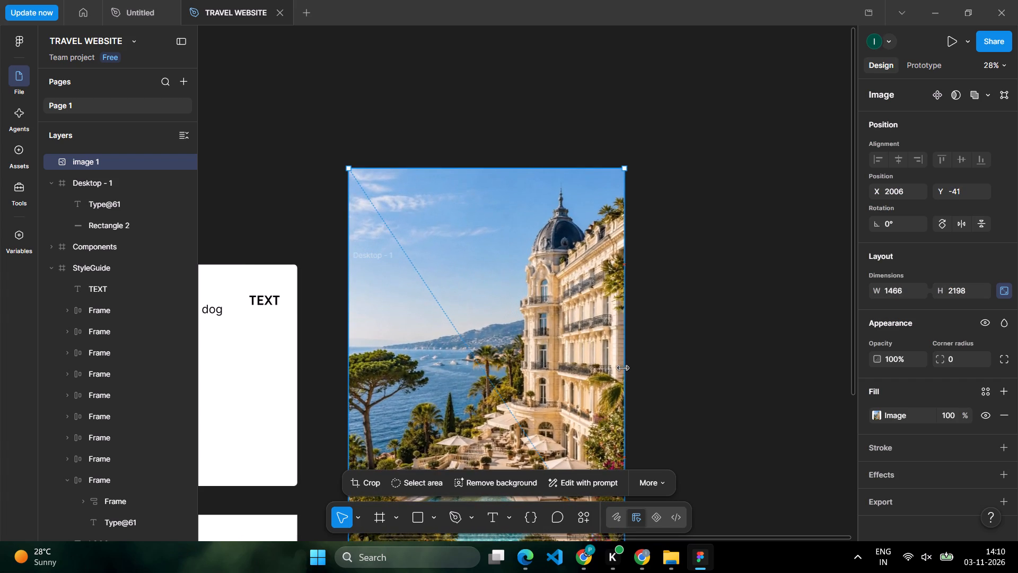
left_click_drag(623, 368, 623, 369)
Move the image 1 layer into the Desktop - 1 frame, beneath Rectangle 2.
left_click_drag(72, 160, 77, 173)
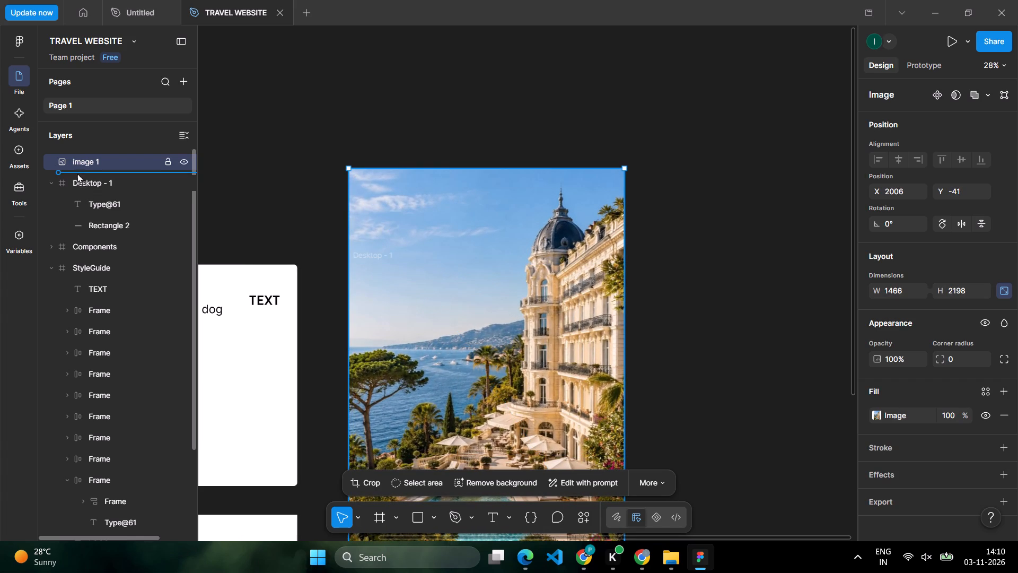
left_click_drag(77, 173, 89, 228)
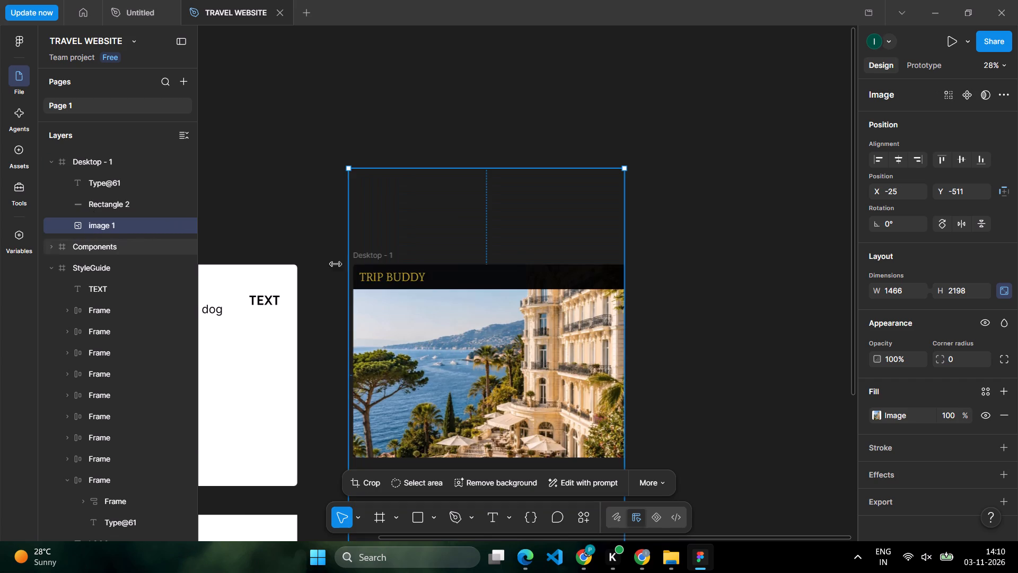
left_click(727, 191)
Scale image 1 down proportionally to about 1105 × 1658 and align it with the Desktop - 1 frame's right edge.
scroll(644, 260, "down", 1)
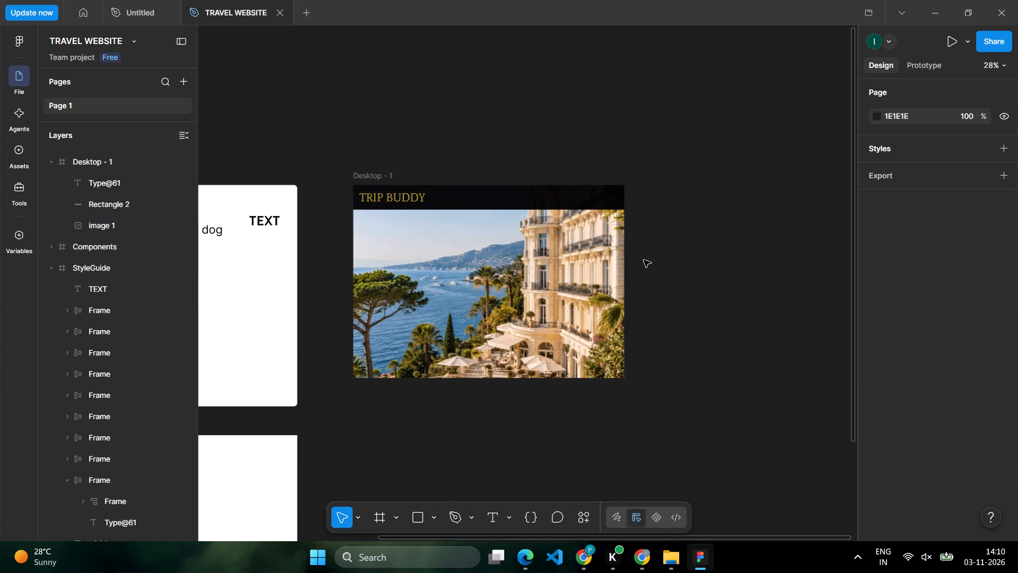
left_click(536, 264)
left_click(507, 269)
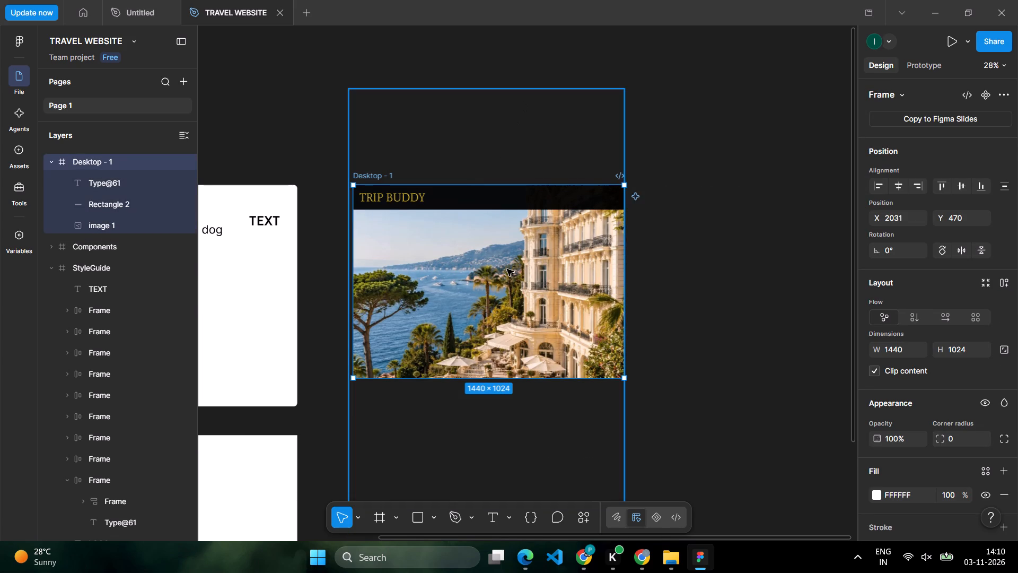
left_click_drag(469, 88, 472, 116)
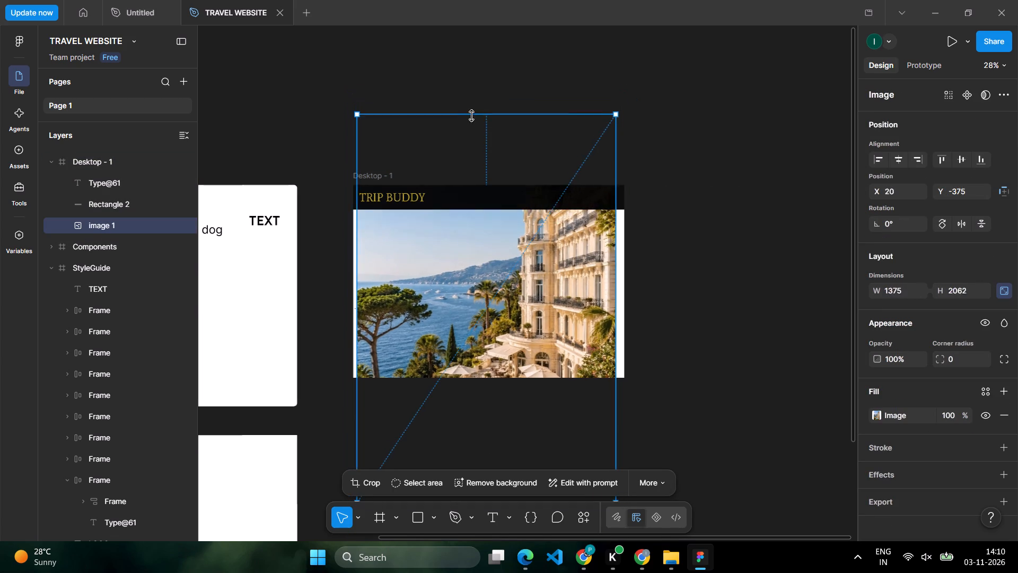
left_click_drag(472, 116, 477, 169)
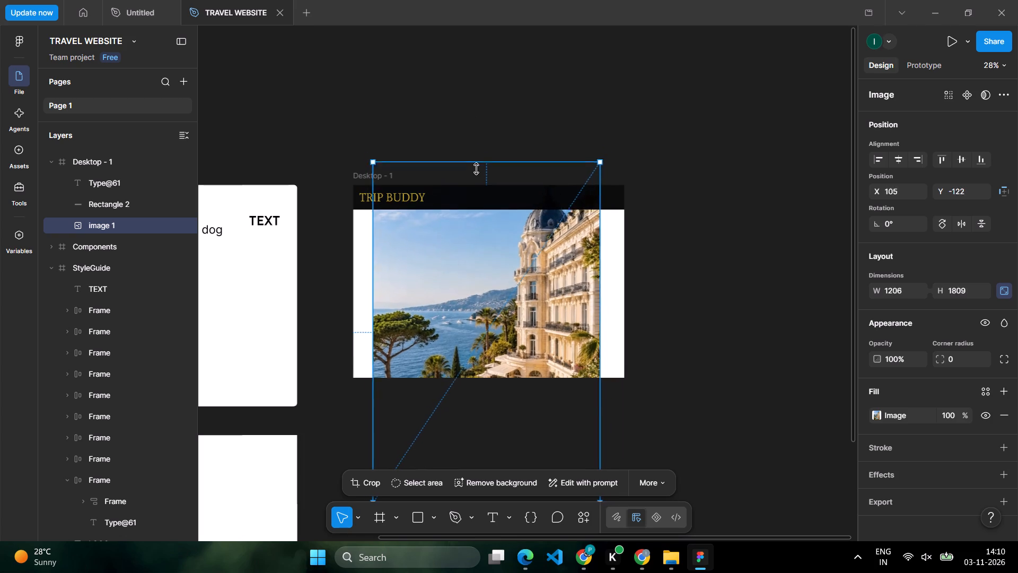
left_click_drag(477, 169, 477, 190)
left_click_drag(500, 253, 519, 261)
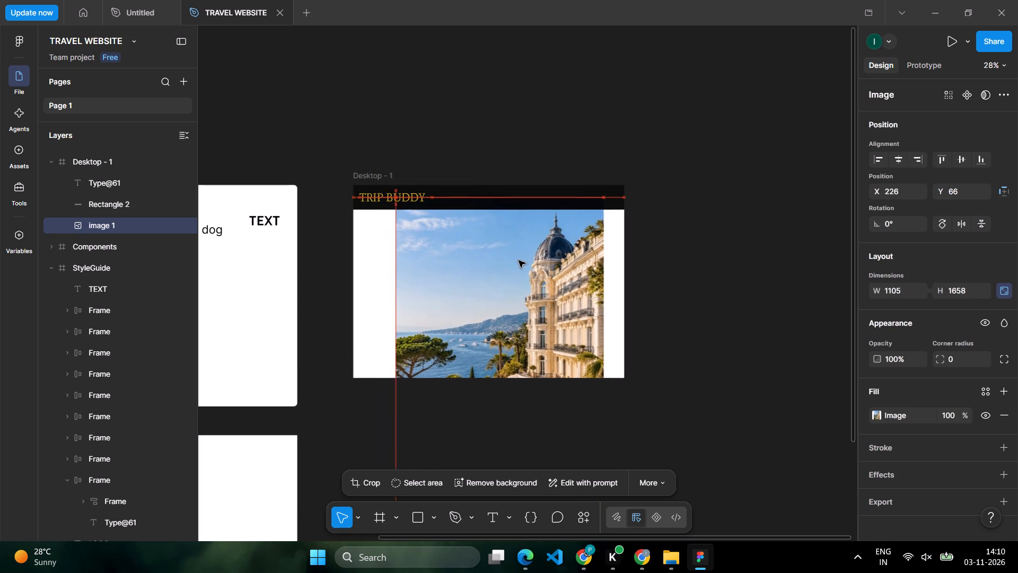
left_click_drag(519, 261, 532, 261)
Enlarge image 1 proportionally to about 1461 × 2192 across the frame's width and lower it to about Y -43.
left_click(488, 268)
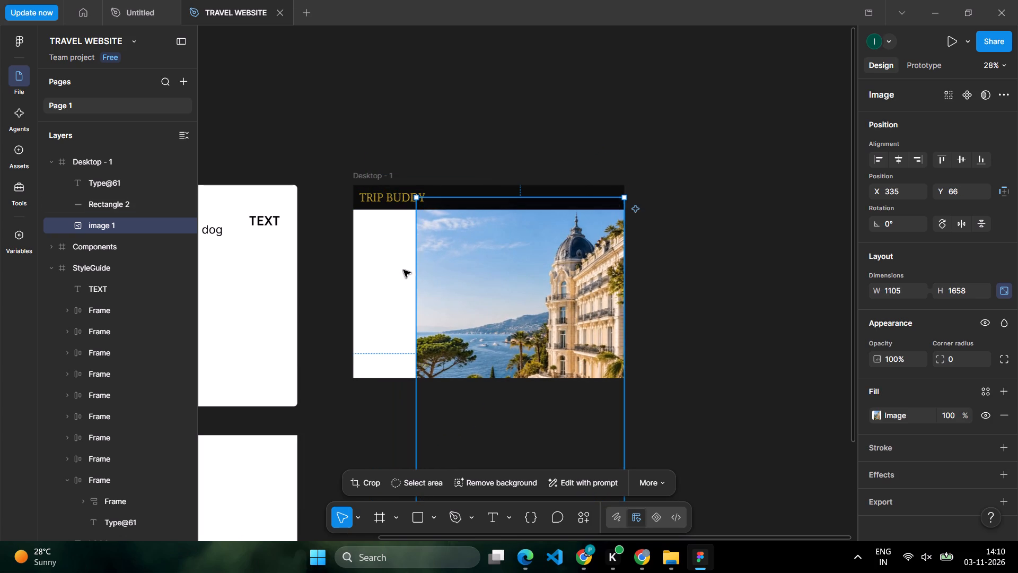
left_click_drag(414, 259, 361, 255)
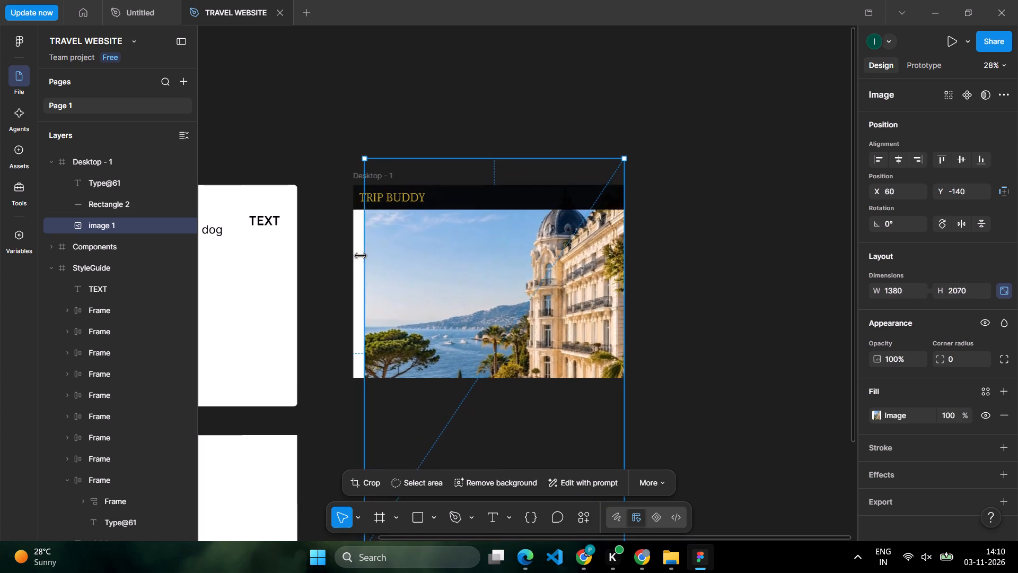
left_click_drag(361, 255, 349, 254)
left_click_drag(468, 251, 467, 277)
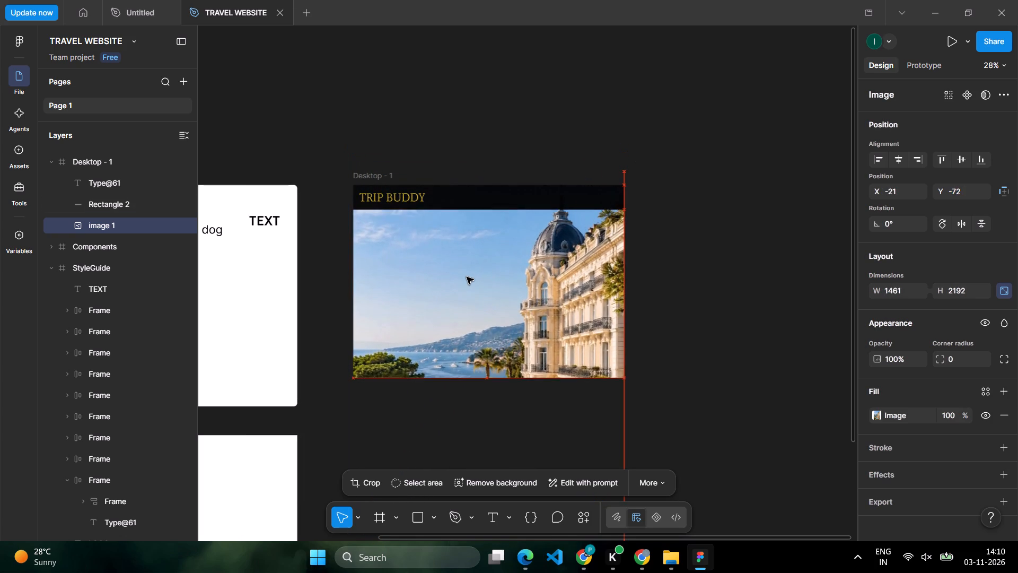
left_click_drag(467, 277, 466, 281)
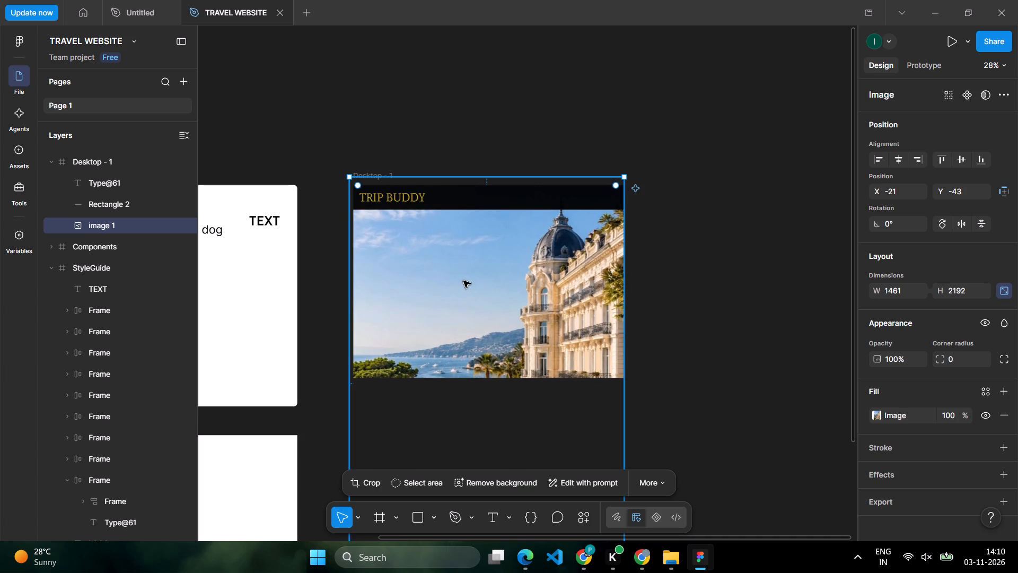
Shrink image 1 proportionally from its lower-left corner to about 924 × 1386.
scroll(463, 281, "down", 3)
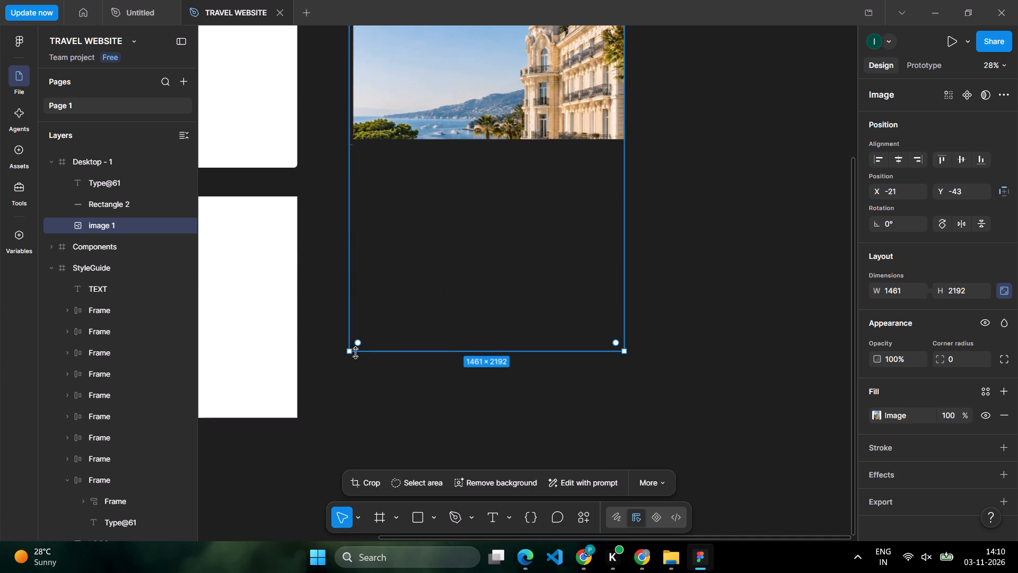
left_click_drag(349, 354, 408, 186)
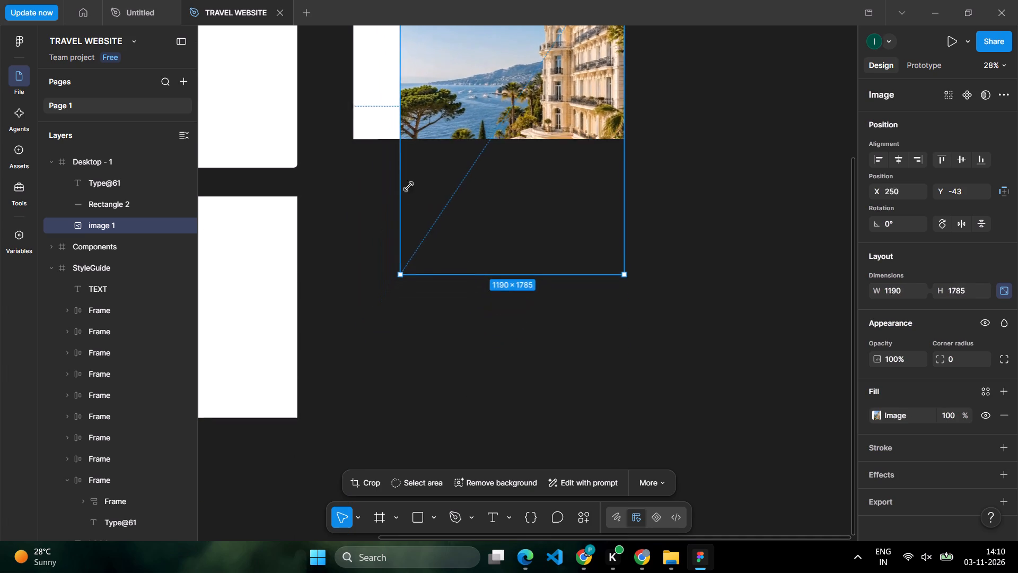
left_click_drag(408, 186, 428, 161)
left_click_drag(378, 210, 375, 297)
scroll(488, 208, "up", 2)
left_click(498, 225)
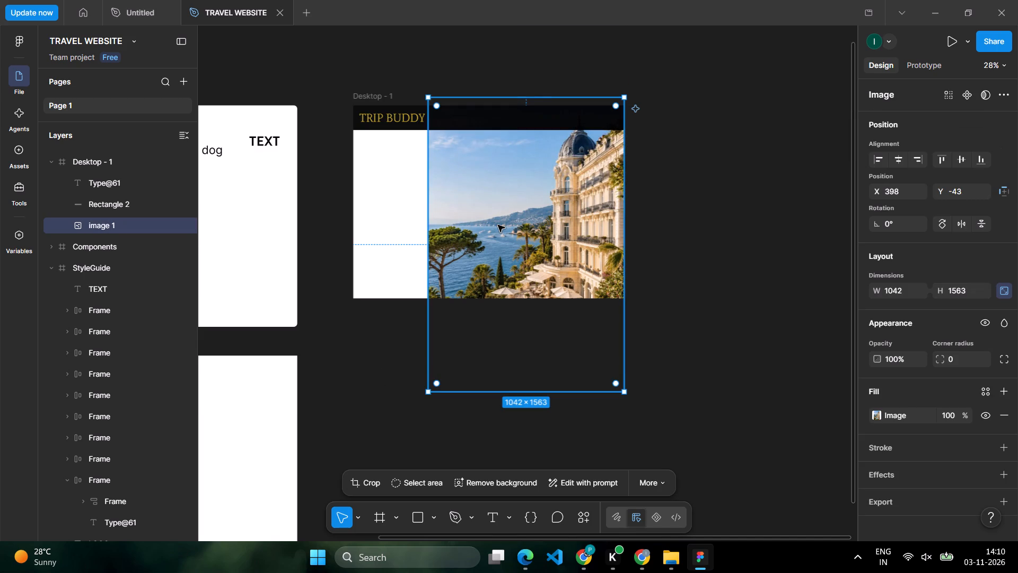
left_click_drag(430, 394, 452, 358)
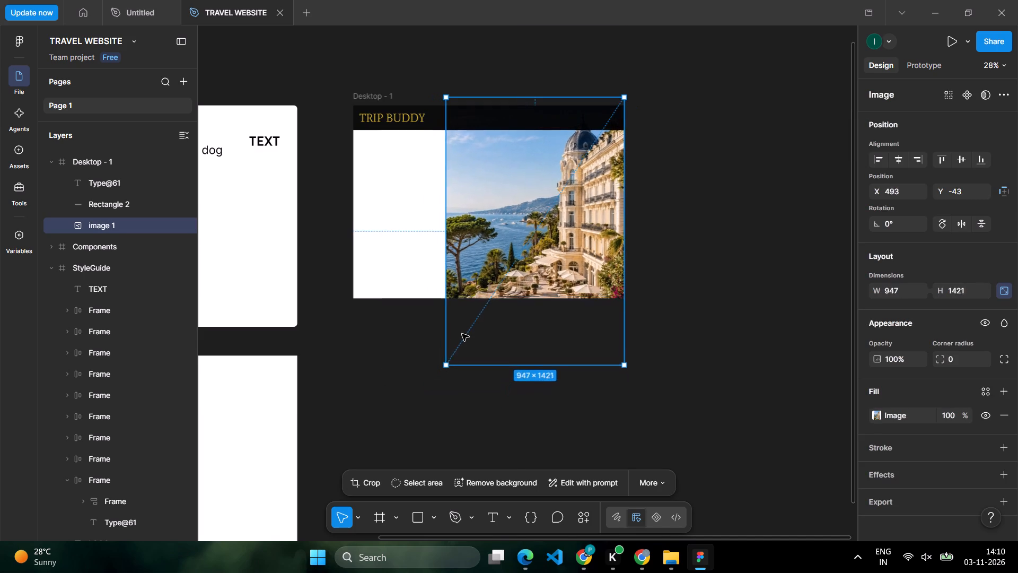
Copy image 1 and move the original out of the Desktop - 1 frame onto the empty canvas beside it.
right_click(487, 227)
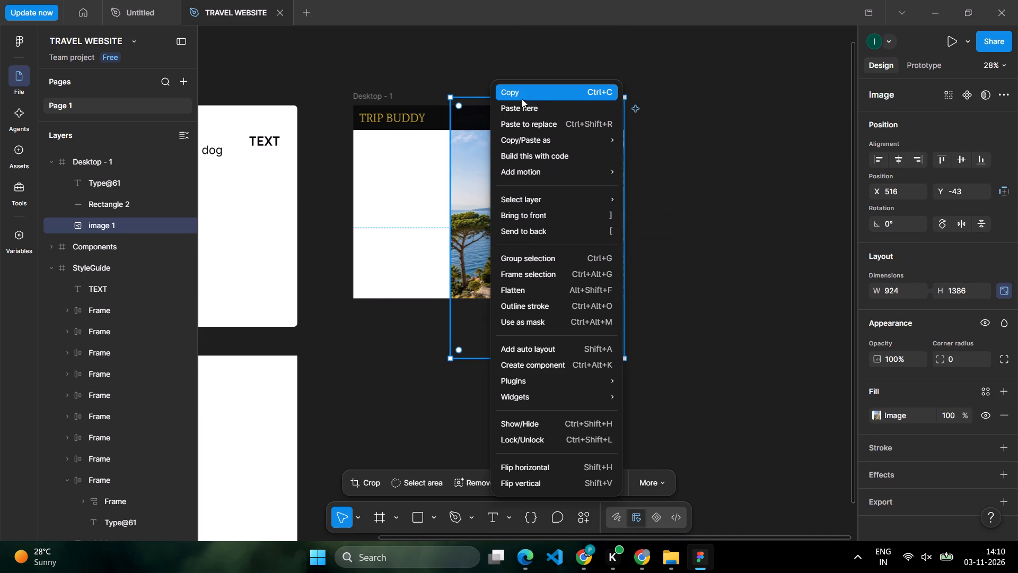
left_click(522, 96)
left_click_drag(502, 183, 664, 218)
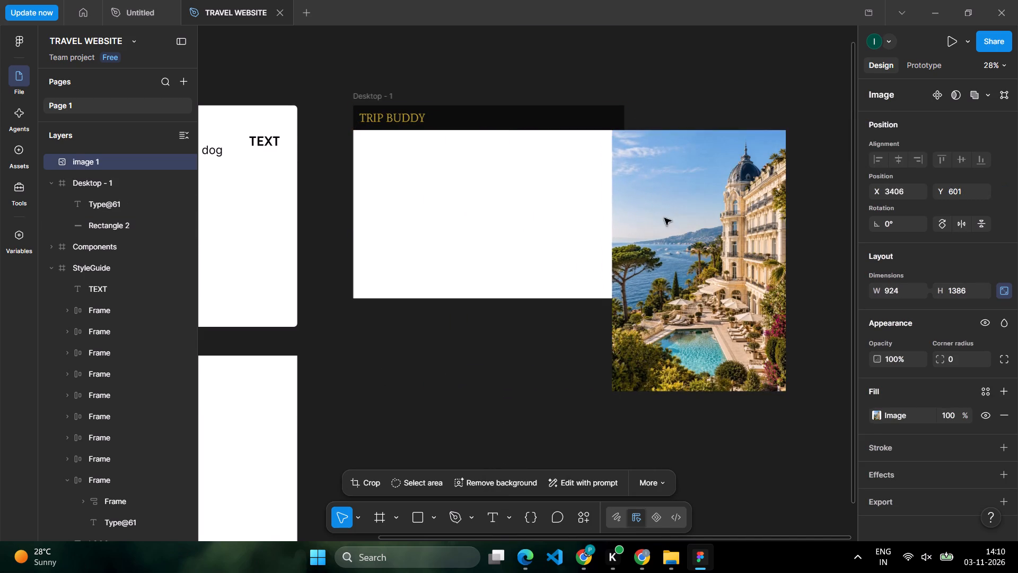
left_click_drag(664, 218, 695, 218)
Select the Desktop - 1 frame to check its dimensions.
left_click(431, 180)
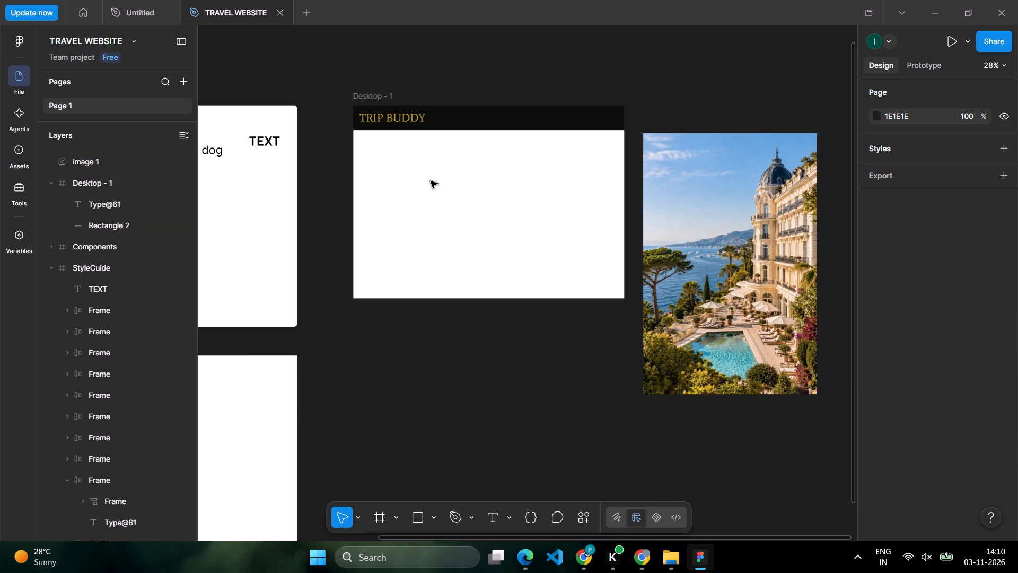
left_click(439, 230)
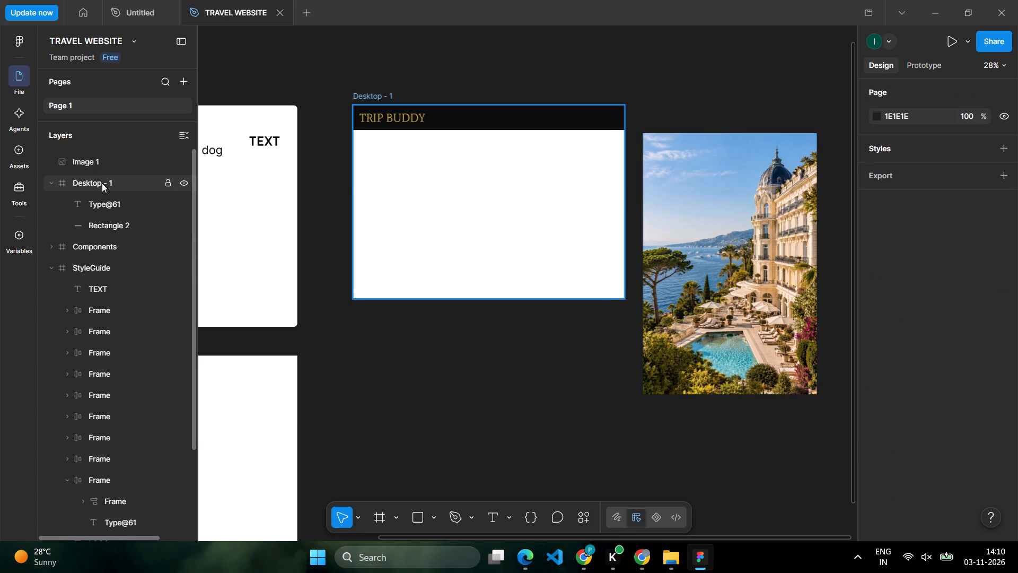
left_click(102, 183)
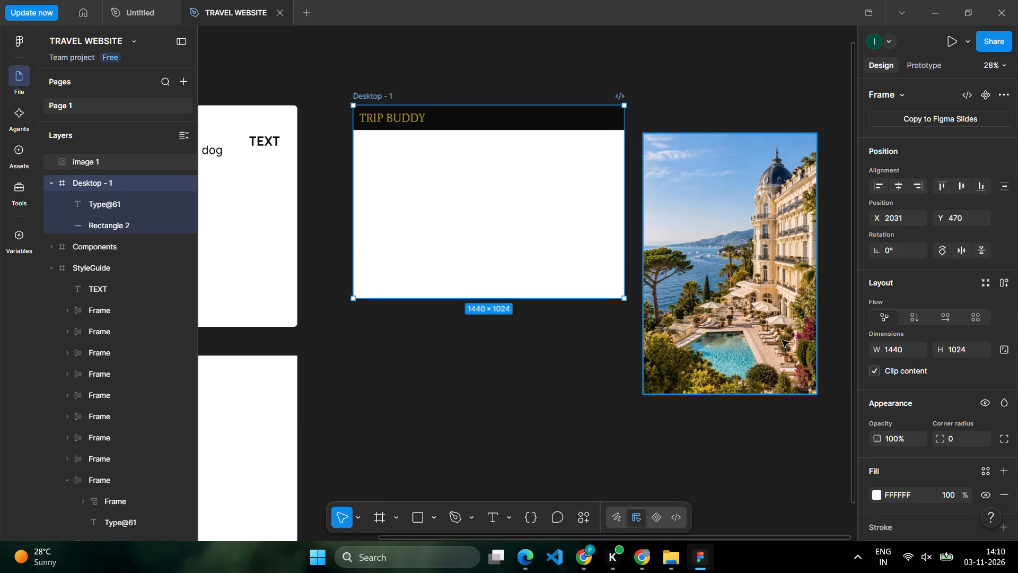
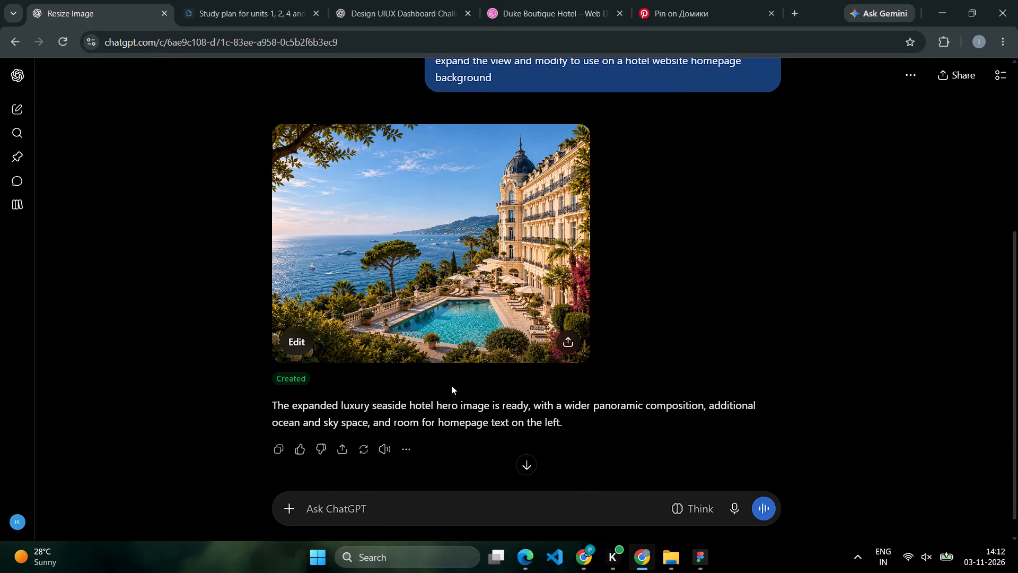
Copy the expanded hotel image from ChatGPT and paste it into the Desktop - 1 frame in Figma.
right_click(463, 275)
left_click(507, 326)
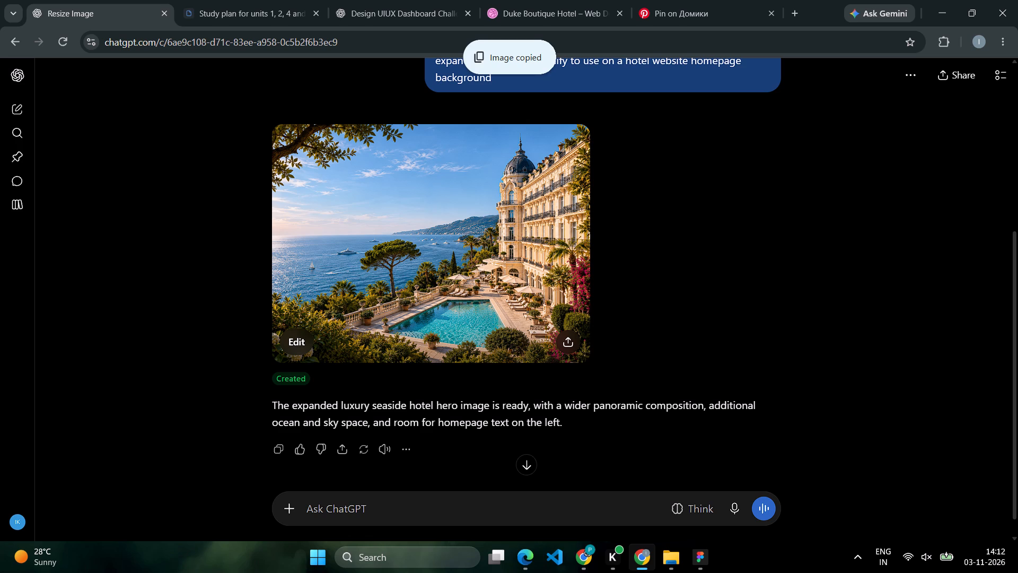
left_click(696, 566)
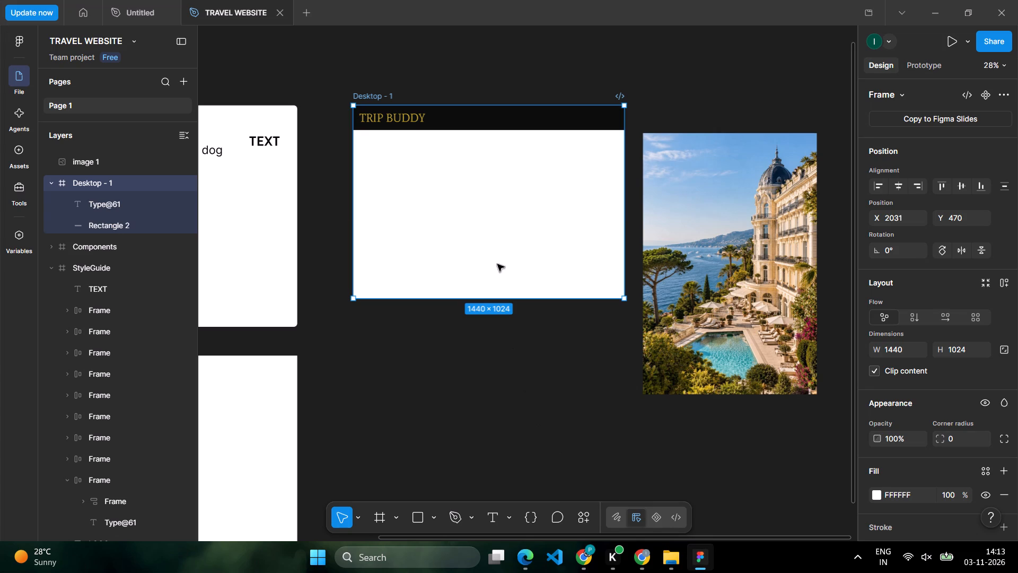
right_click(484, 234)
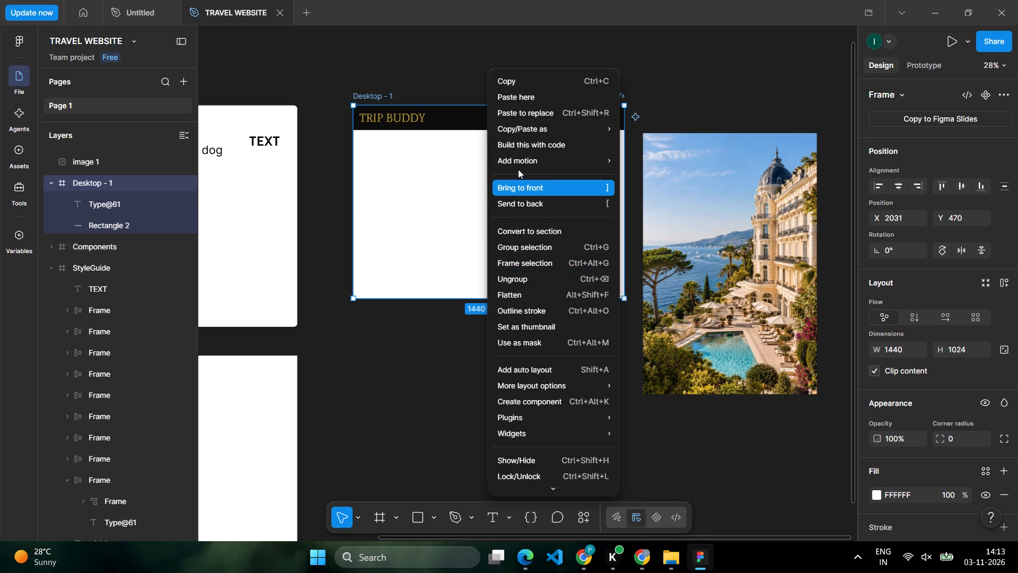
left_click(524, 94)
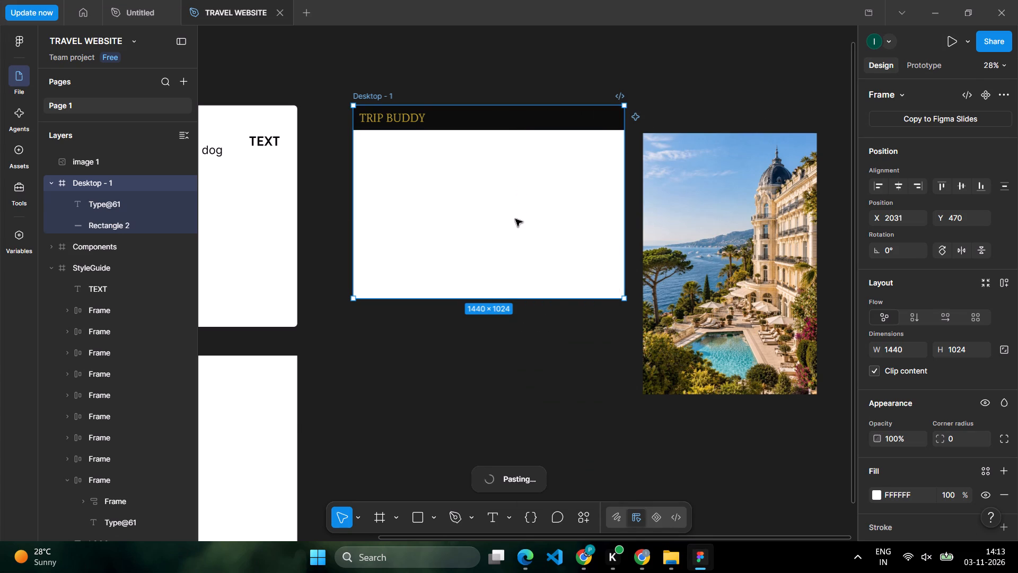
Align the pasted image with the top of the Desktop - 1 frame and resize it to about 1442 × 1082 to cover the frame.
left_click_drag(551, 240, 398, 213)
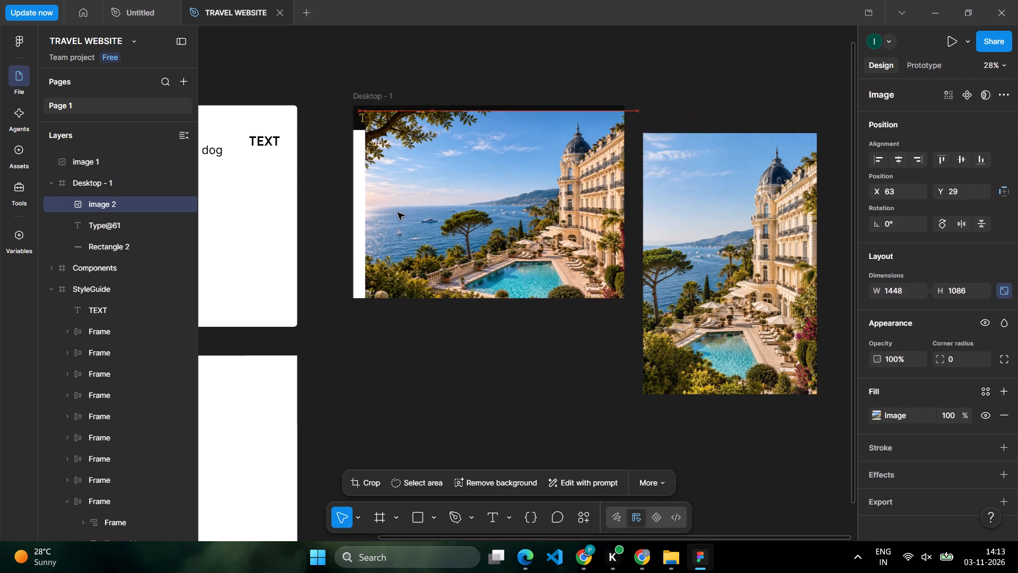
left_click_drag(398, 213, 385, 205)
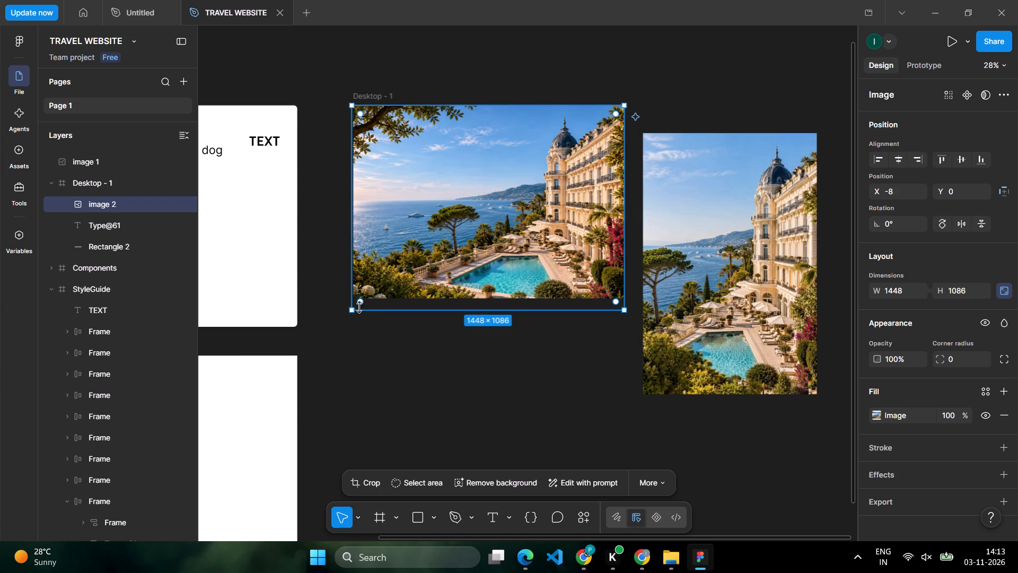
left_click_drag(354, 311, 354, 298)
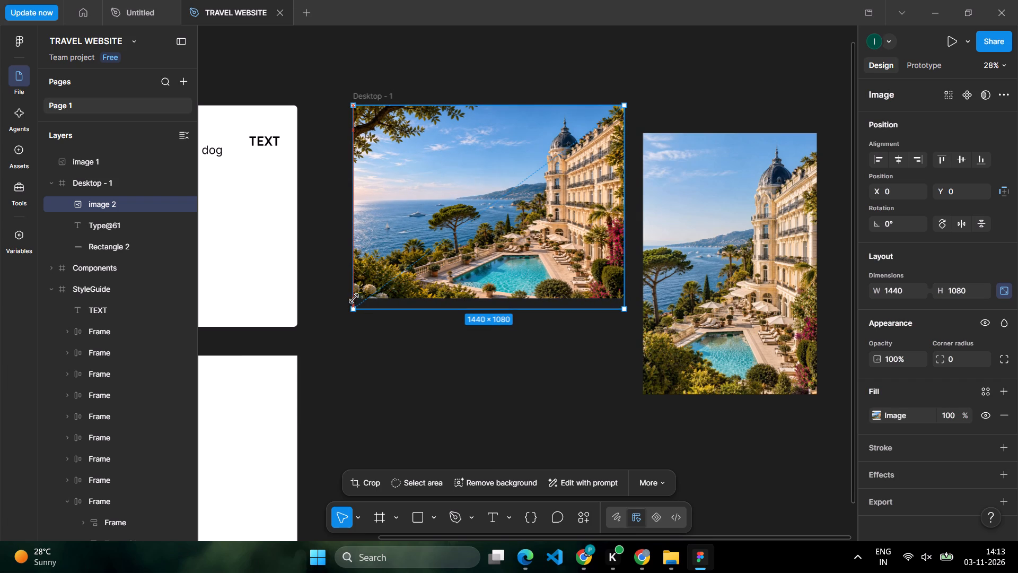
left_click_drag(354, 298, 355, 294)
left_click(456, 312)
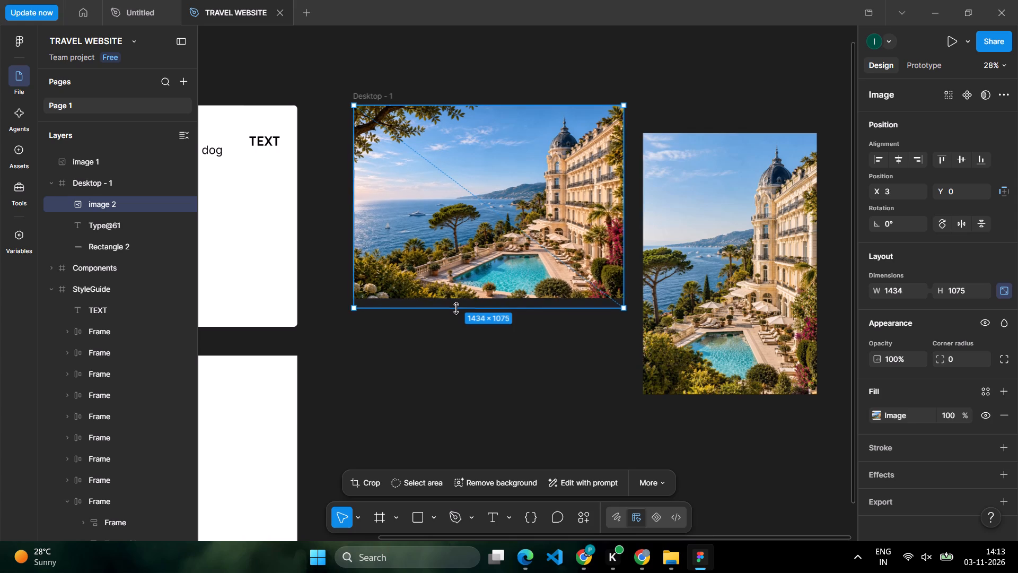
left_click(444, 337)
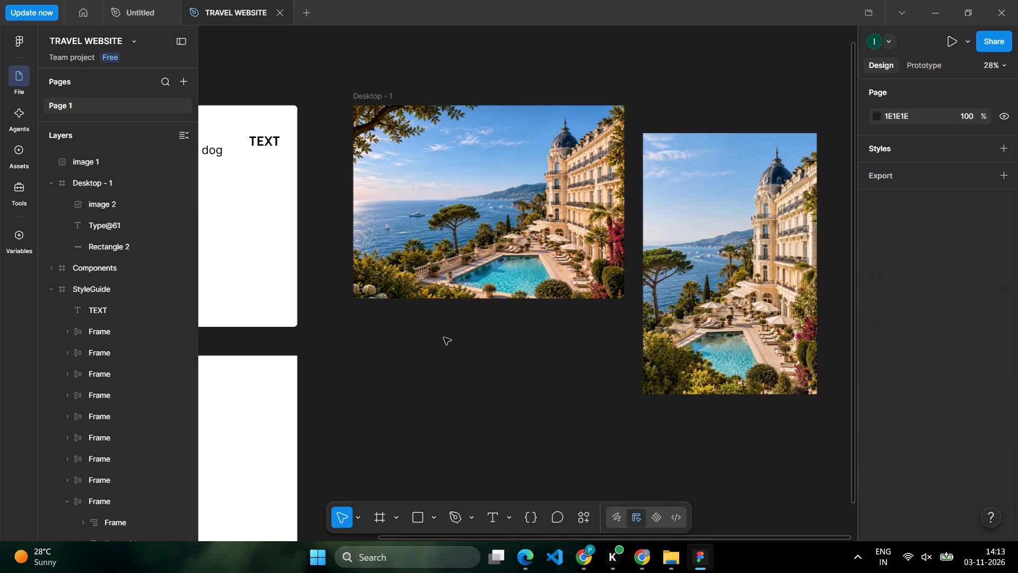
left_click(461, 265)
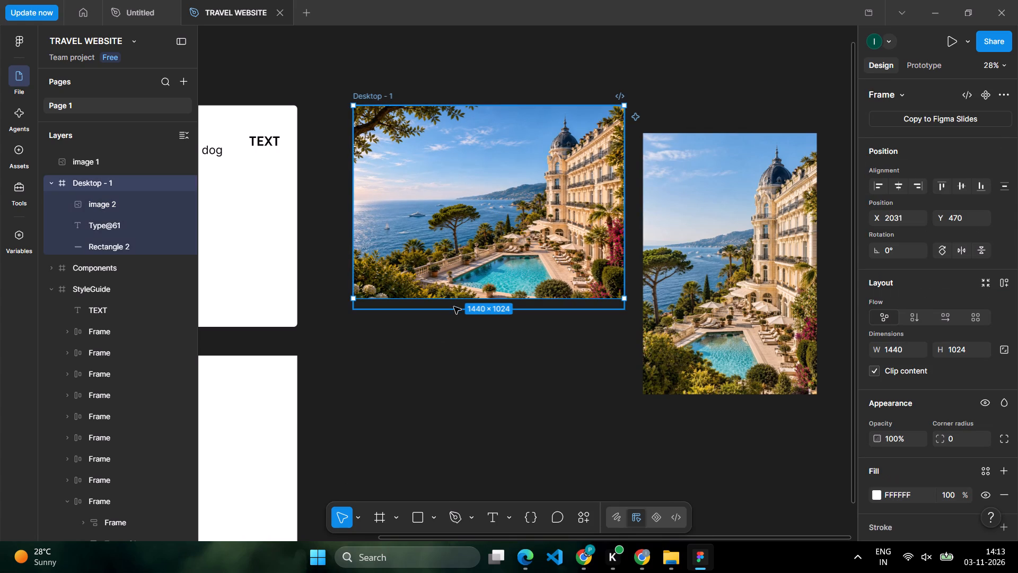
left_click(421, 369)
Move the image 2 layer below the TRIP BUDDY text and the black header rectangle in Desktop - 1.
left_click(422, 265)
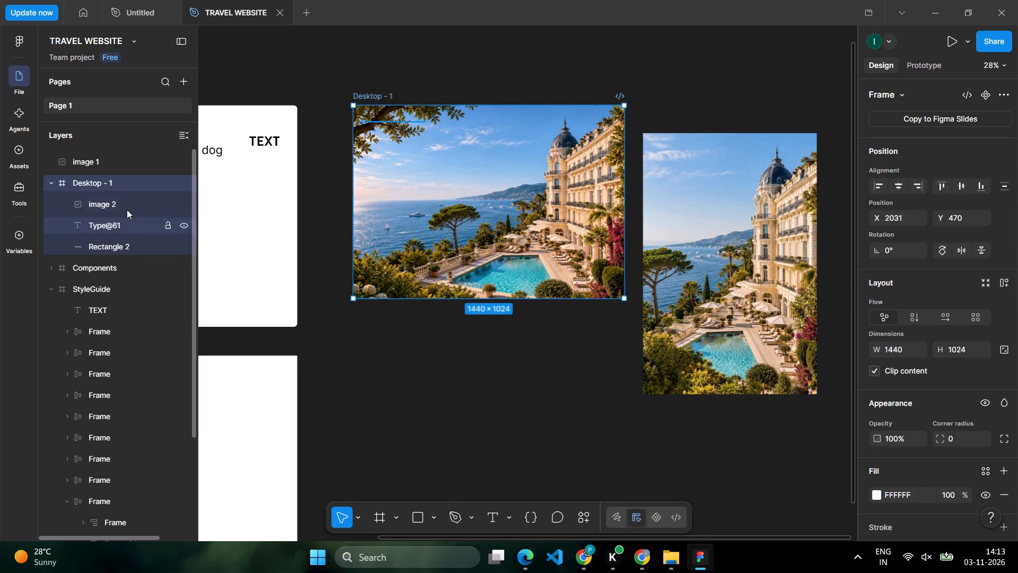
left_click(531, 220)
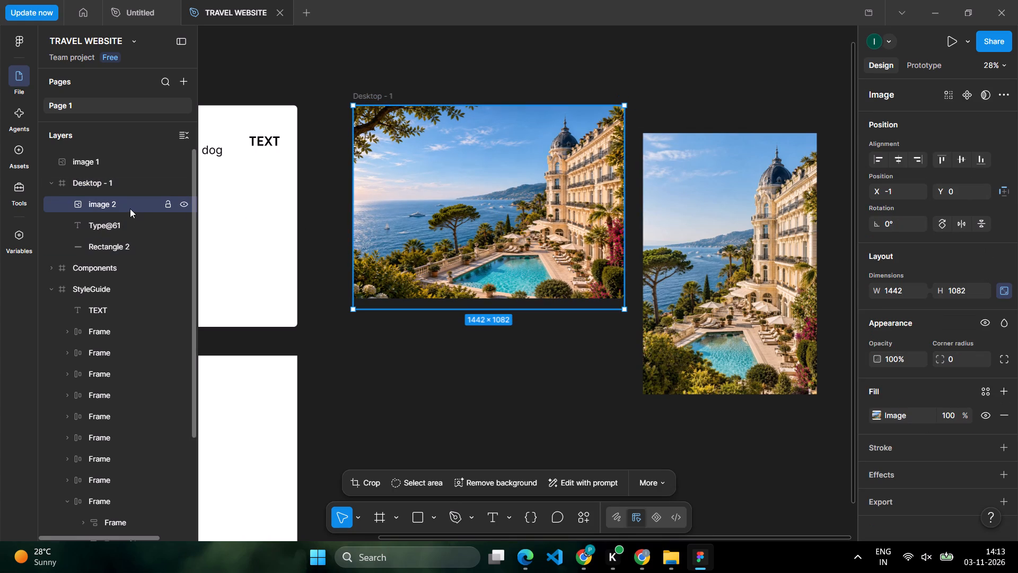
left_click_drag(128, 205, 131, 248)
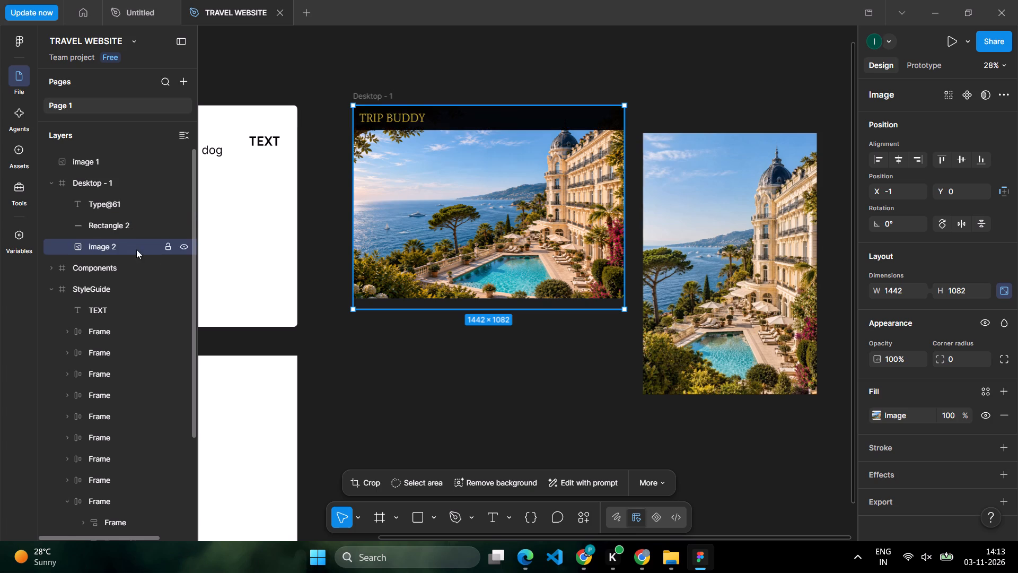
left_click(374, 348)
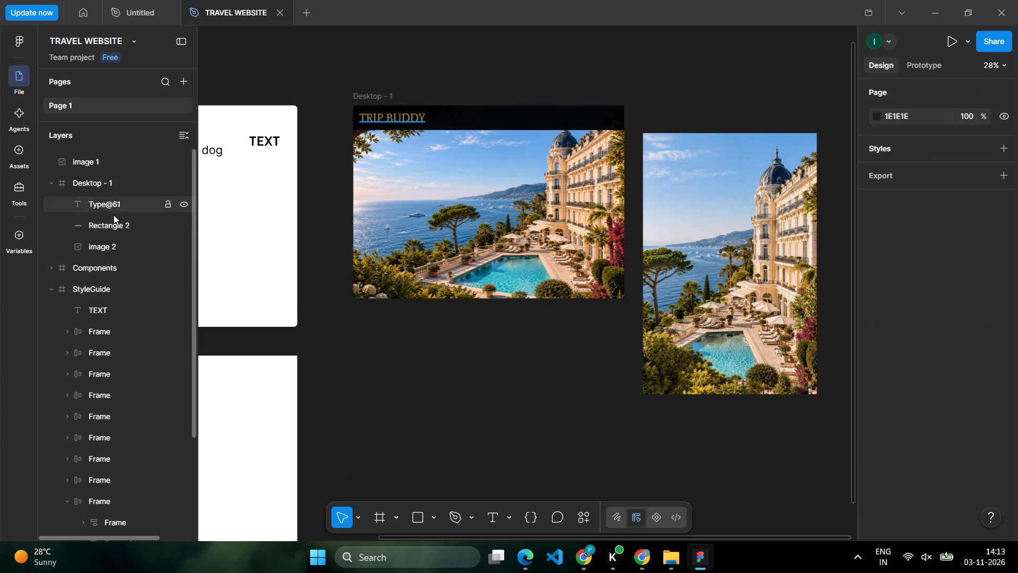
left_click(115, 221)
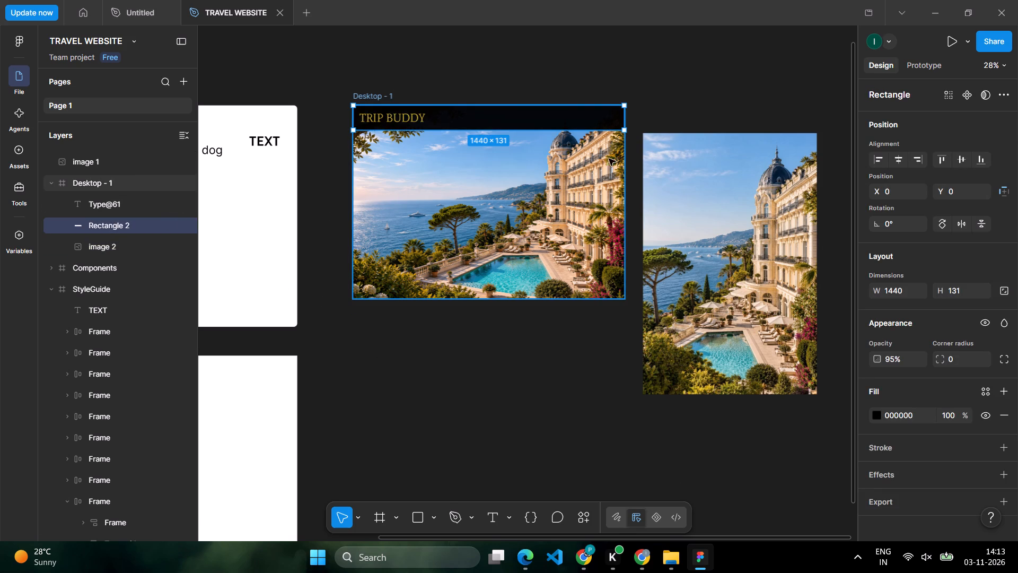
left_click(401, 349)
Draw a rectangle of about 1441 × 1024 covering the whole Desktop - 1 frame.
left_click(415, 516)
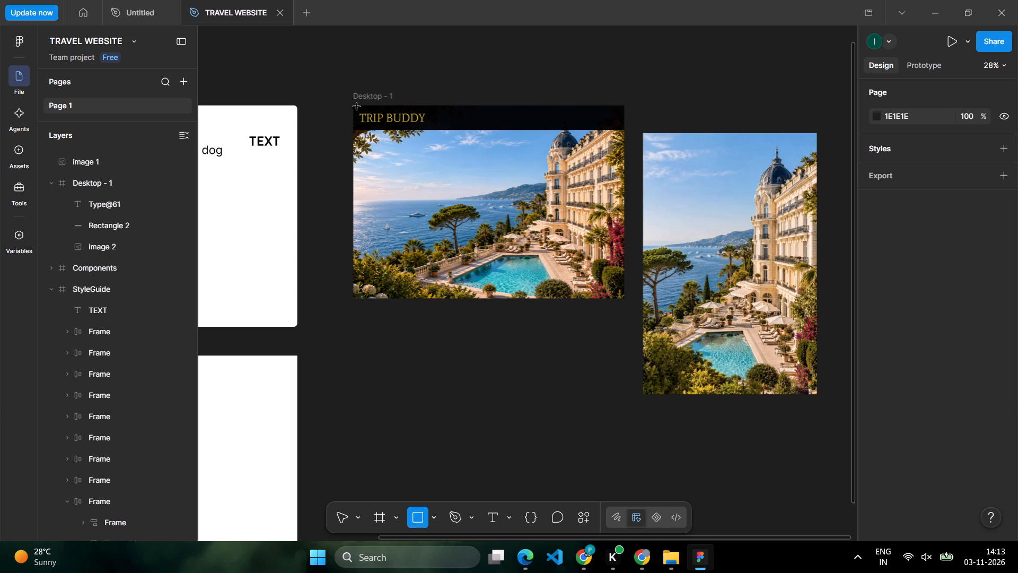
left_click_drag(354, 106, 608, 267)
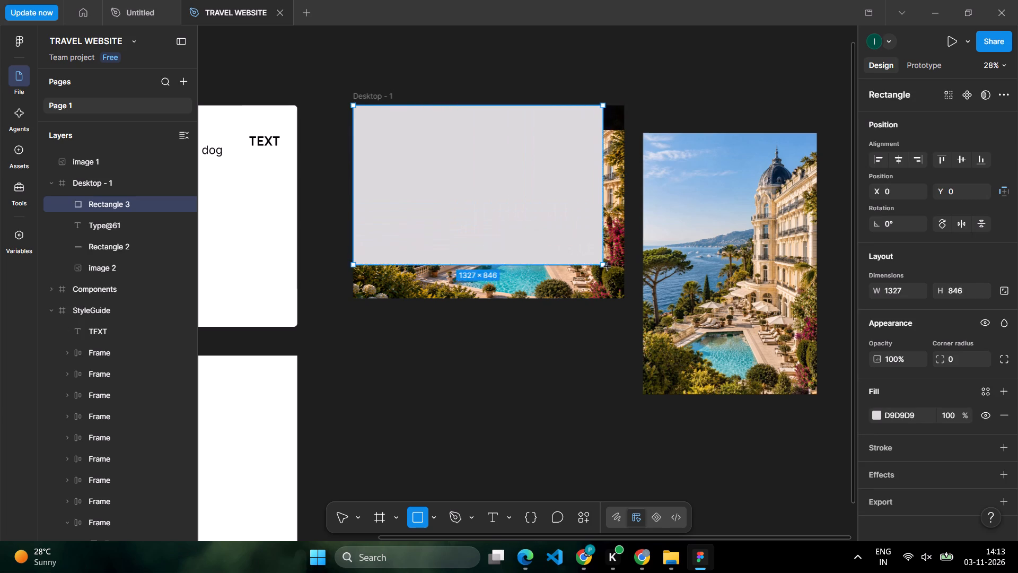
left_click_drag(608, 267, 626, 300)
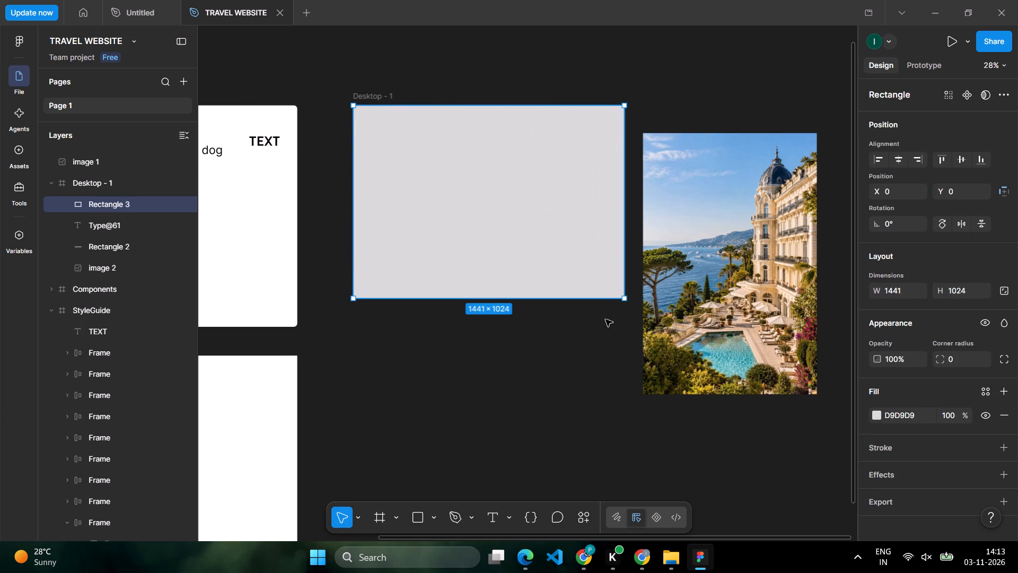
Set the blend mode of the covering rectangle to Hard light.
left_click(1001, 317)
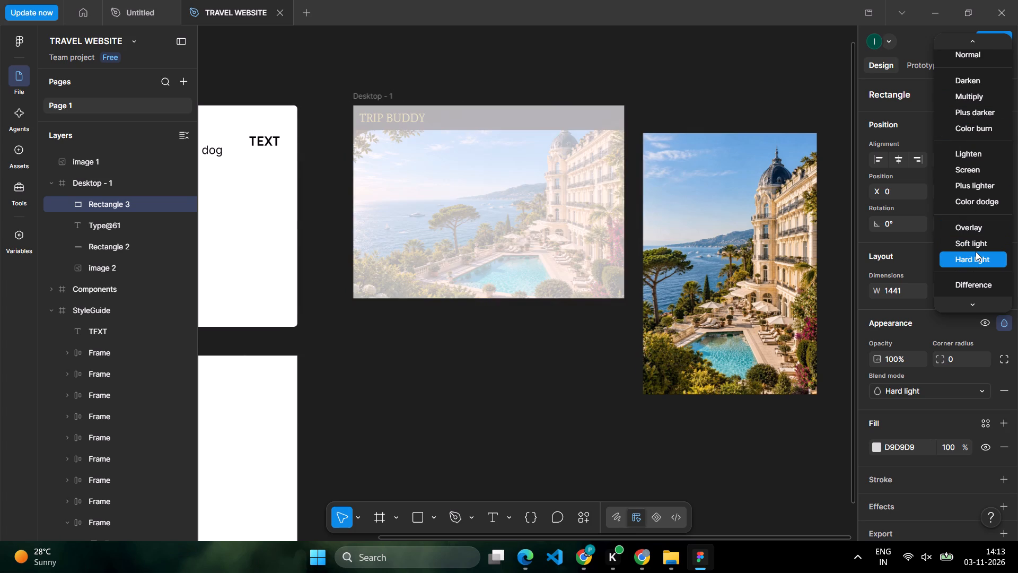
scroll(976, 251, "down", 1)
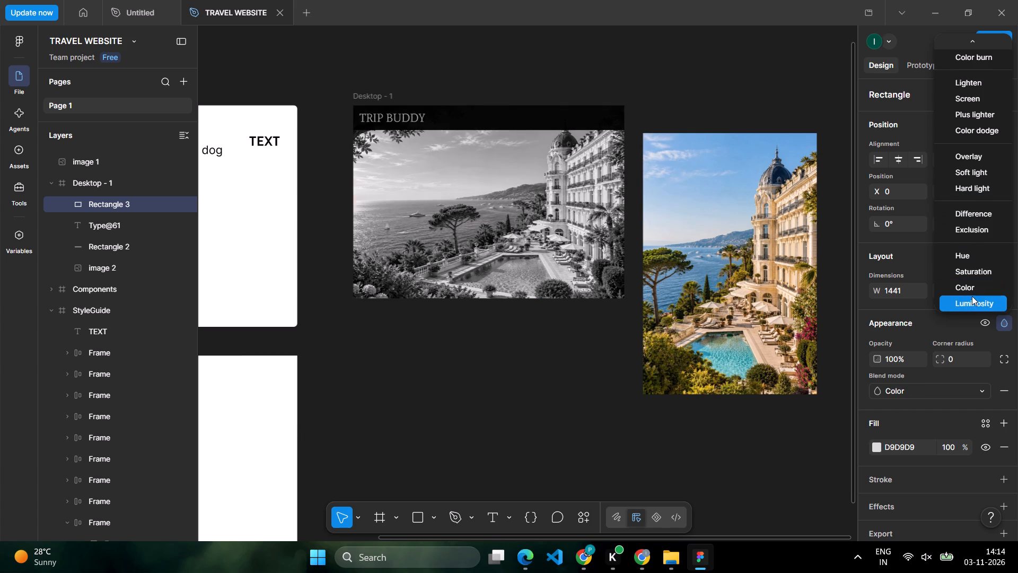
scroll(972, 296, "down", 3)
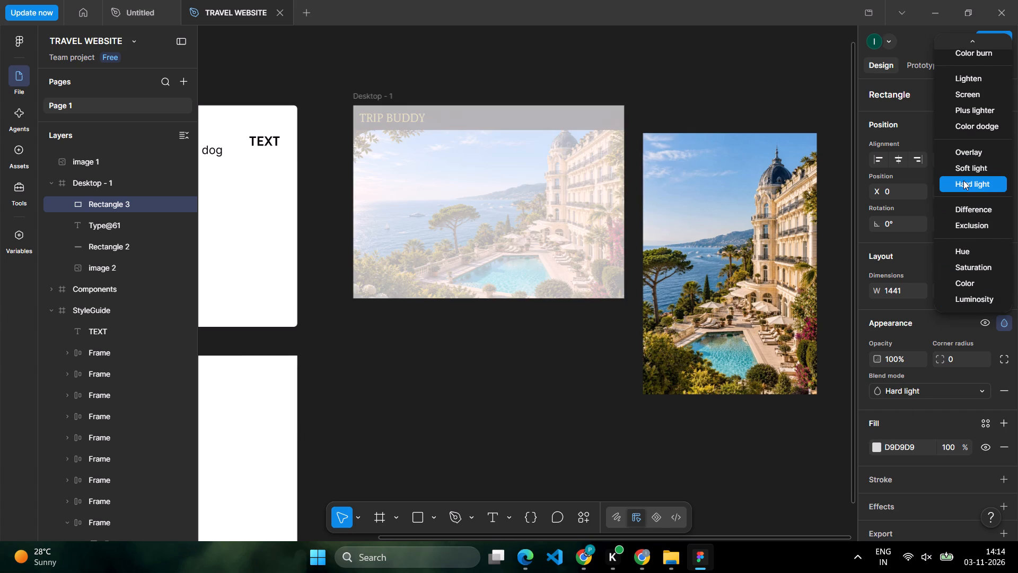
left_click(963, 180)
left_click(524, 180)
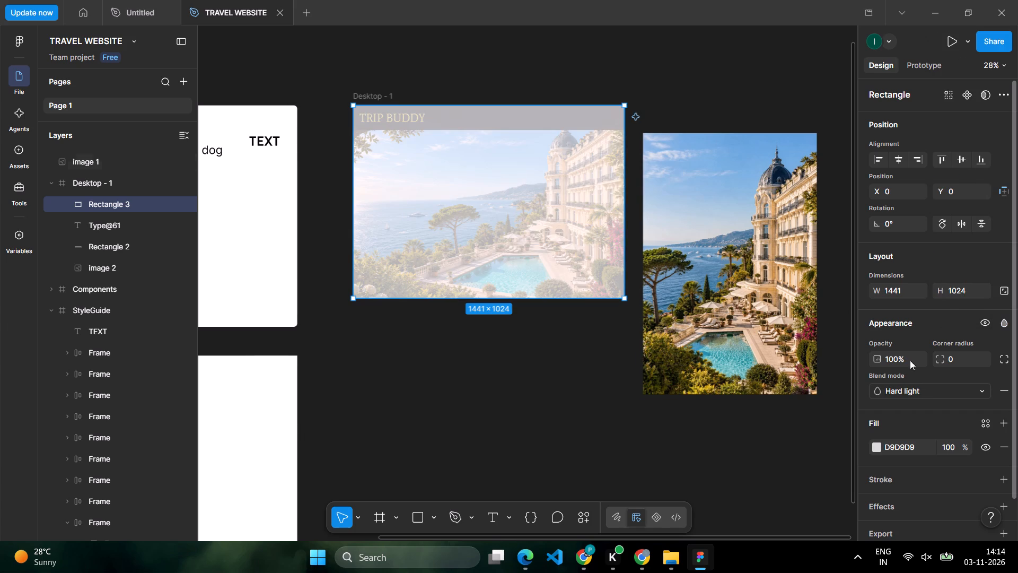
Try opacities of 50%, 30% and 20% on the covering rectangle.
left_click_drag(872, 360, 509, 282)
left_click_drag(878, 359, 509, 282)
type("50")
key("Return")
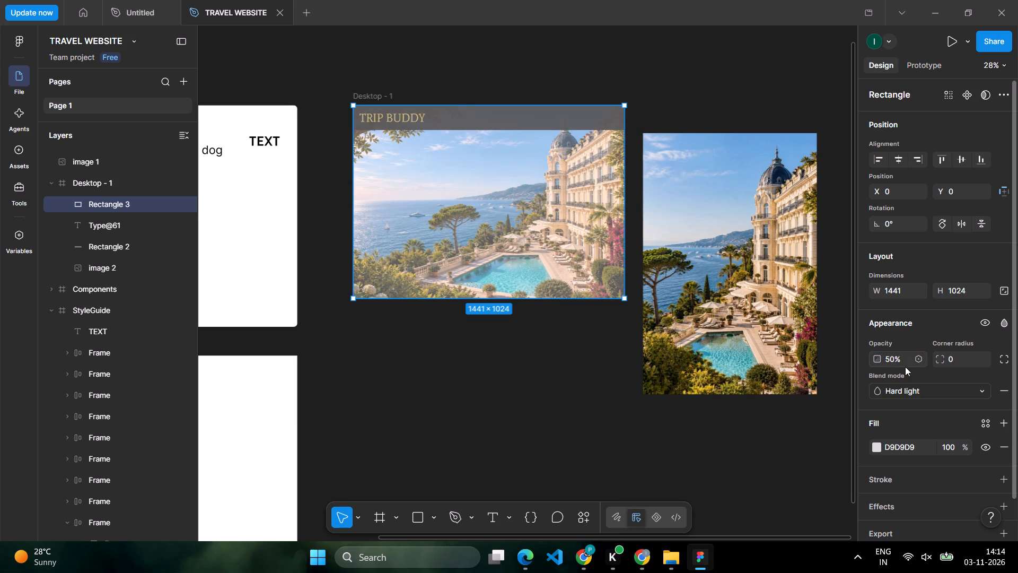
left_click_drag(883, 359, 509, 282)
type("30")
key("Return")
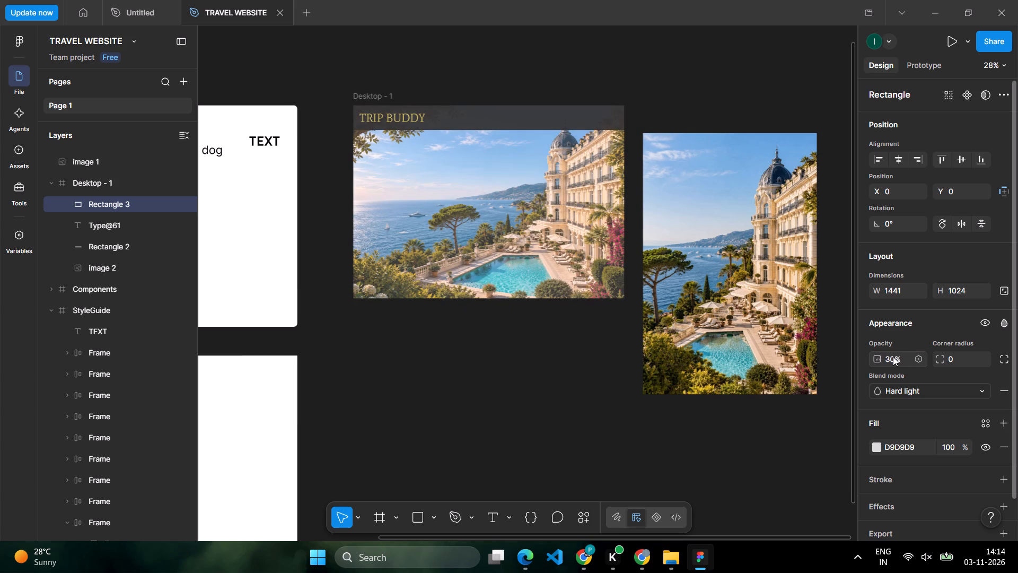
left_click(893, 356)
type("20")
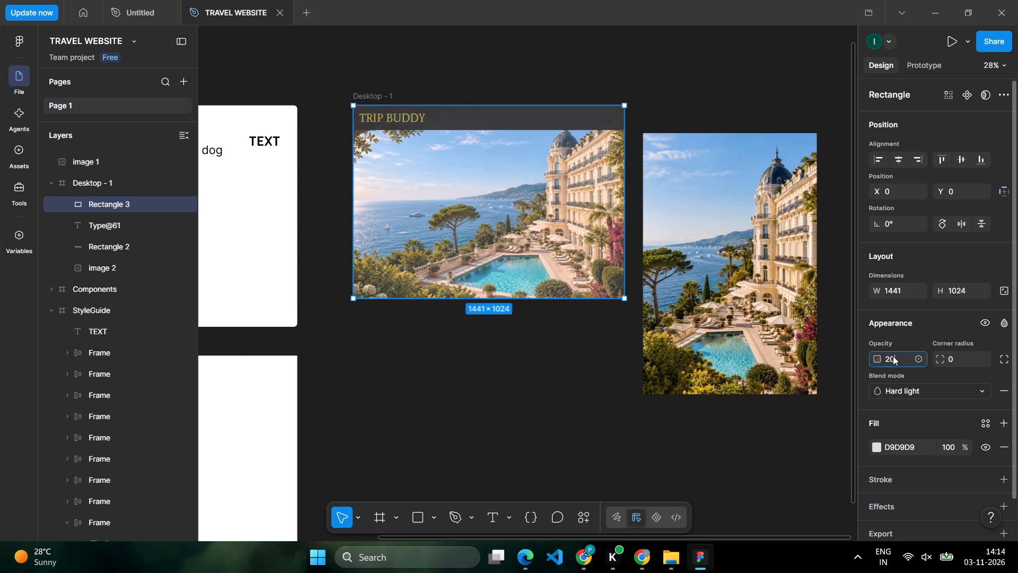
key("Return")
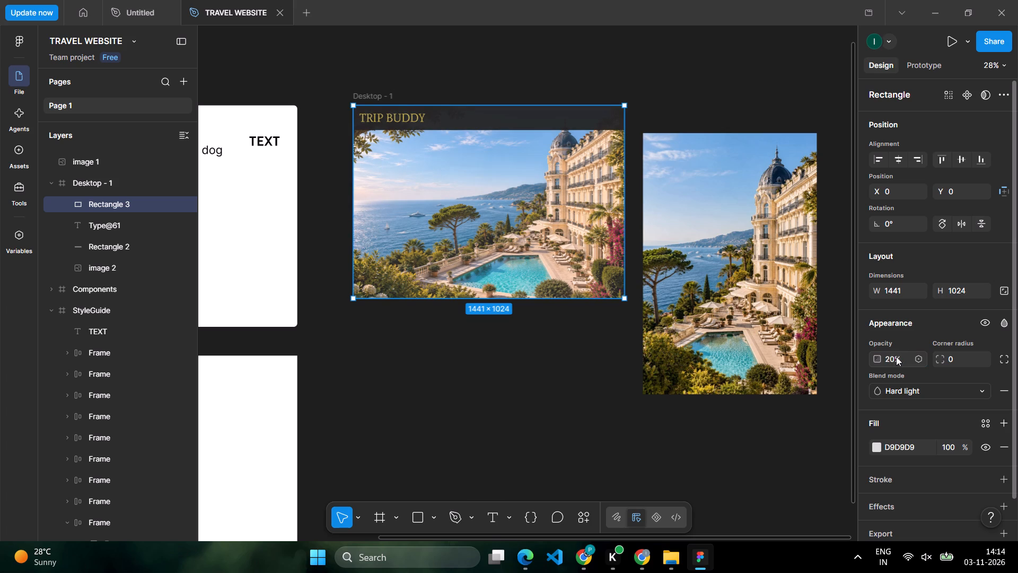
Set the covering rectangle's opacity to 25%.
left_click(896, 357)
type("25")
key("Return")
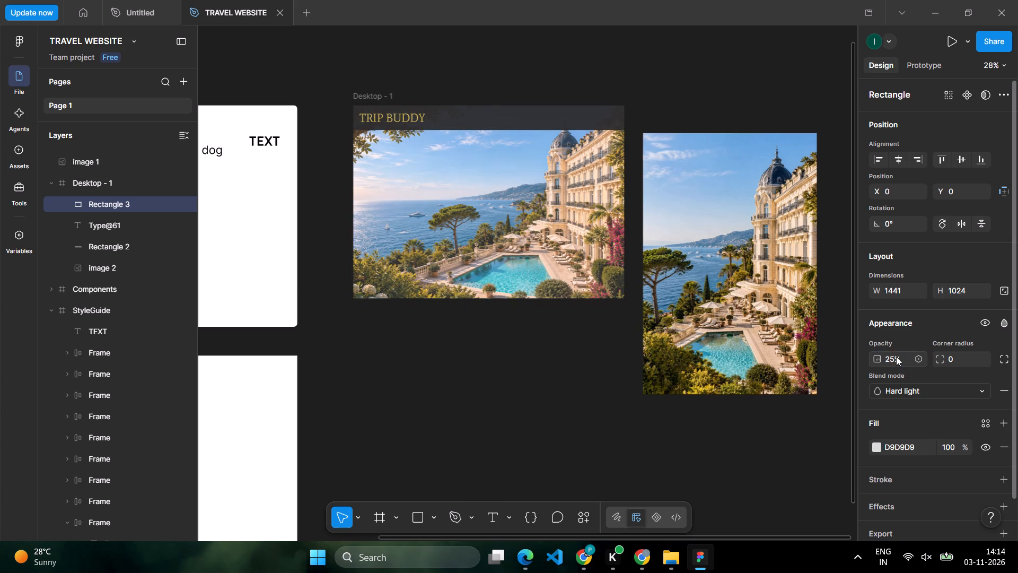
Move the Rectangle 3 overlay layer between Rectangle 2 and image 2 in Desktop - 1.
scroll(896, 357, "up", 1)
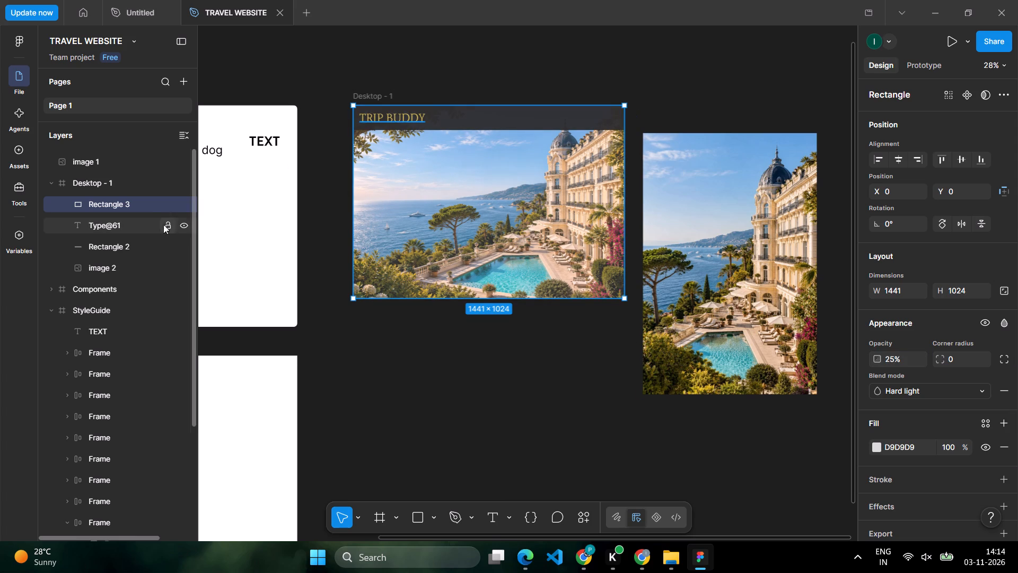
left_click_drag(135, 203, 135, 257)
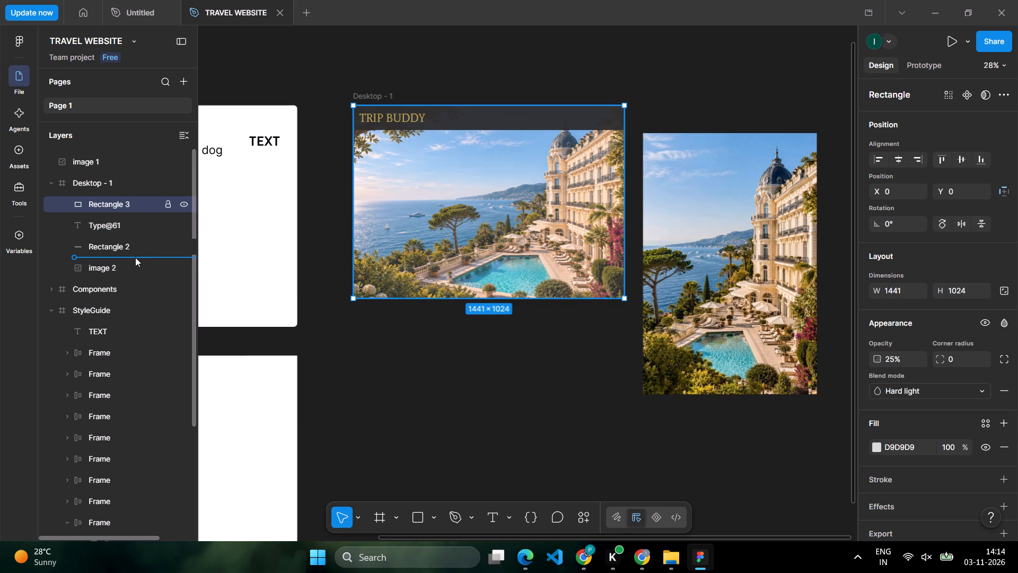
left_click(430, 391)
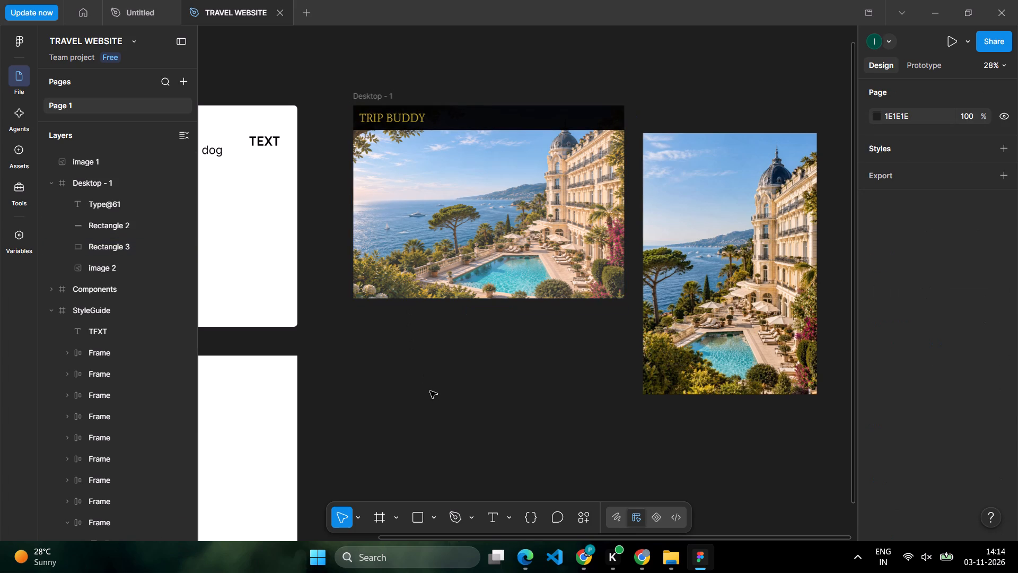
Replace the TRIP BUDDY header text in Desktop - 1 with "Emperial Hotels".
scroll(474, 279, "up", 1)
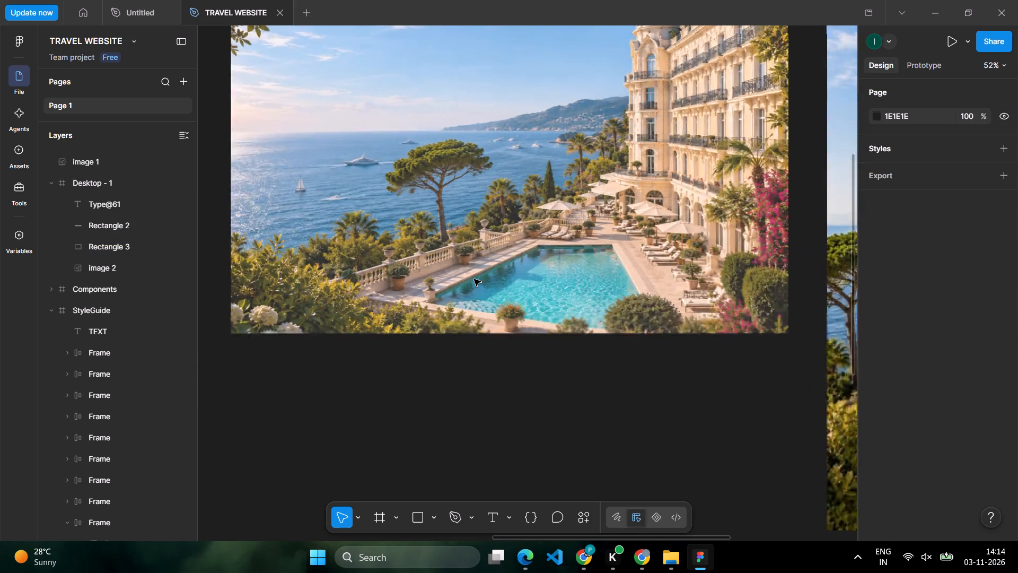
scroll(474, 279, "up", 3)
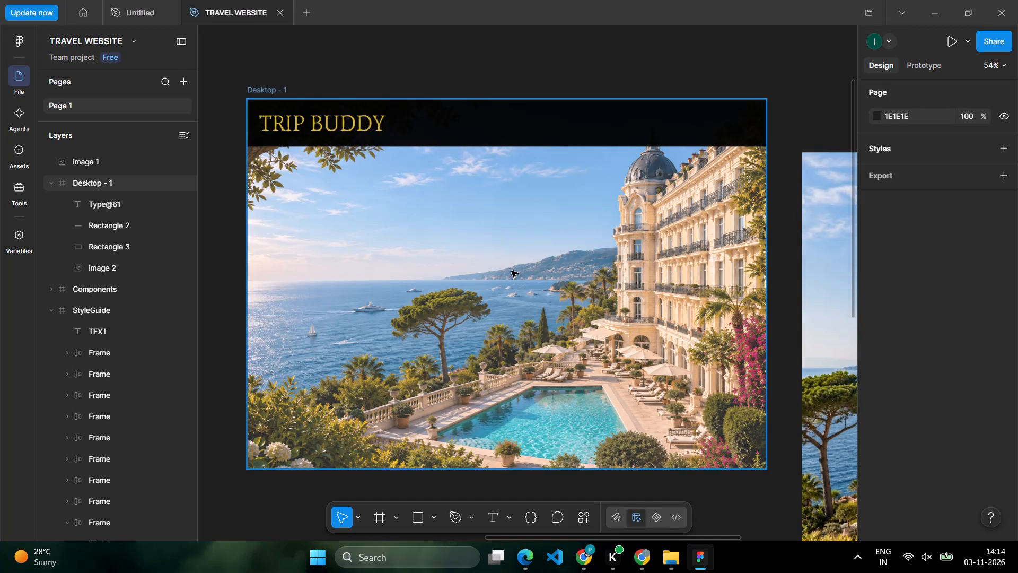
left_click(511, 270)
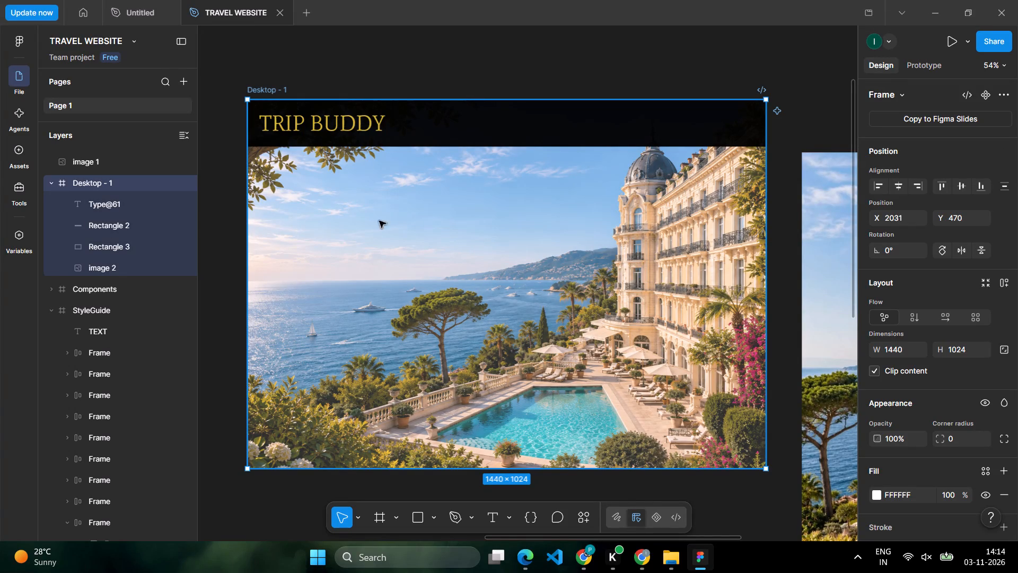
double_click(324, 124)
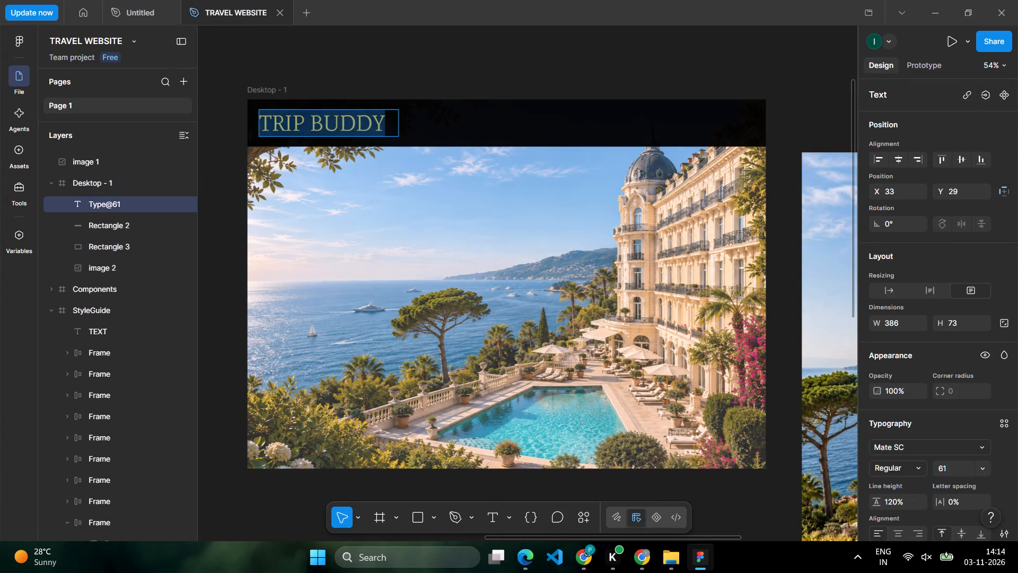
key("m")
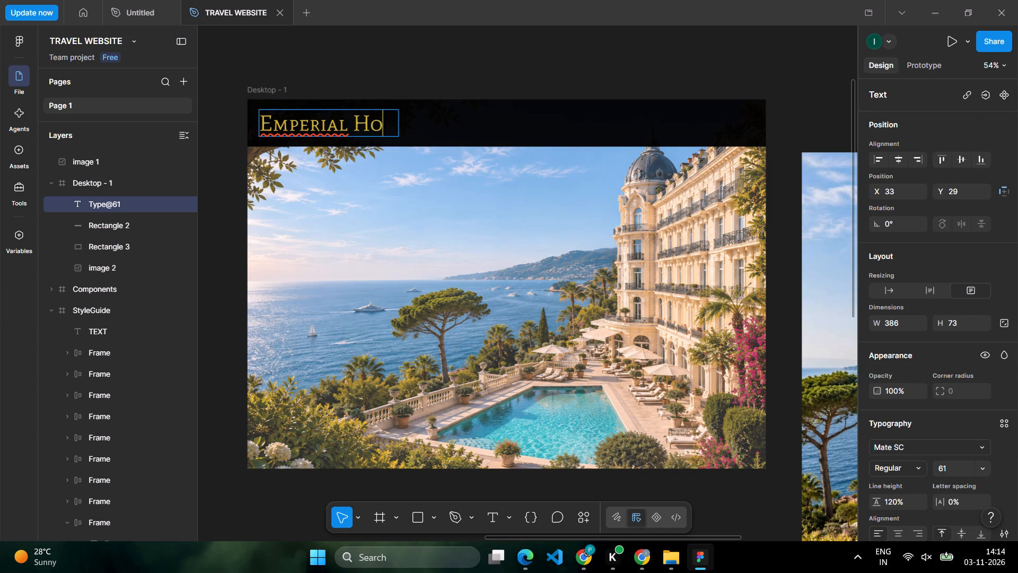
type("ls")
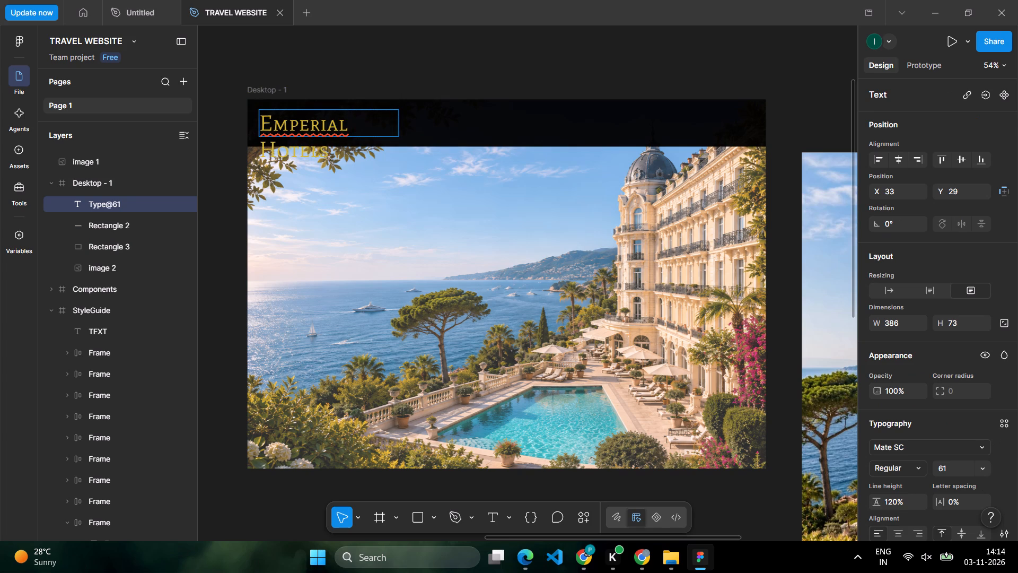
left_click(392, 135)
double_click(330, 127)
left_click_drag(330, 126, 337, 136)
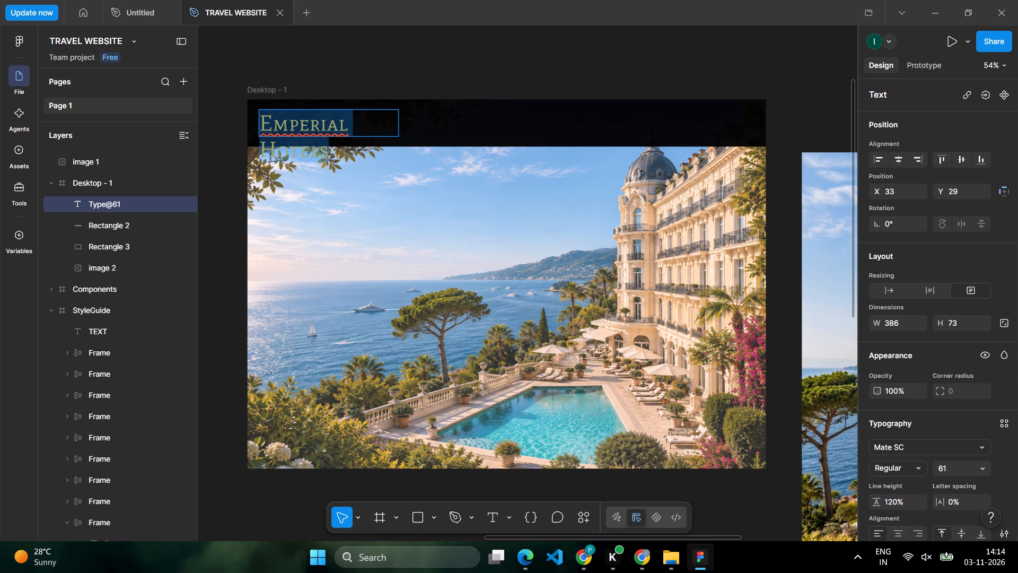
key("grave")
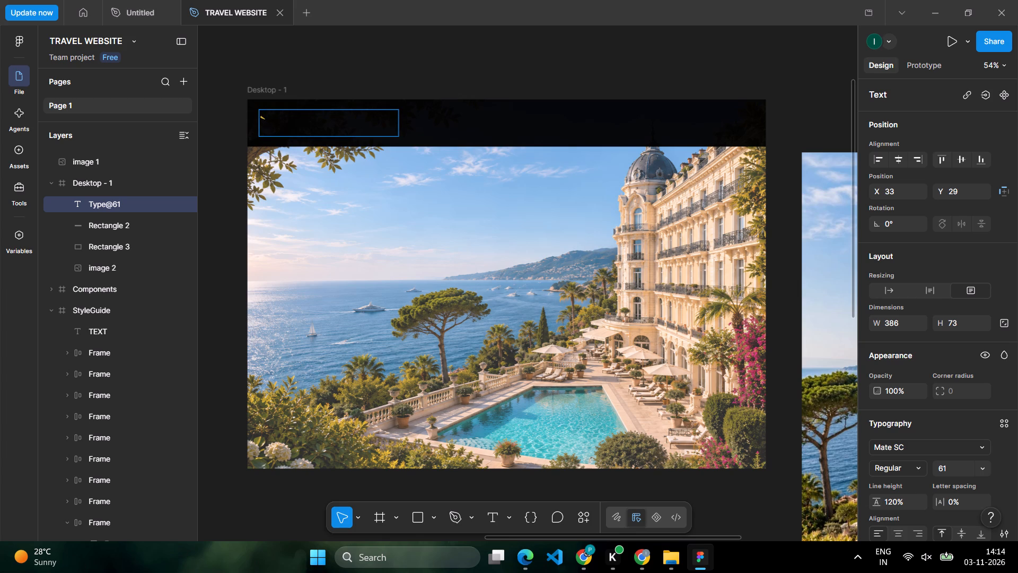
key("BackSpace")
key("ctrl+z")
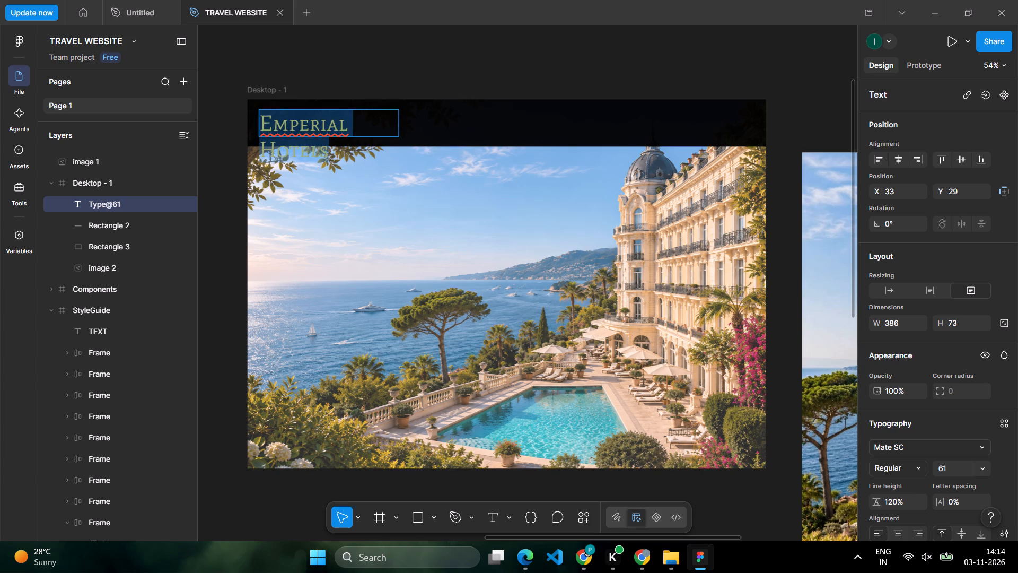
Widen the Emperial Hotels text box to about 491 so the title fits on one line.
left_click(378, 135)
left_click(381, 178)
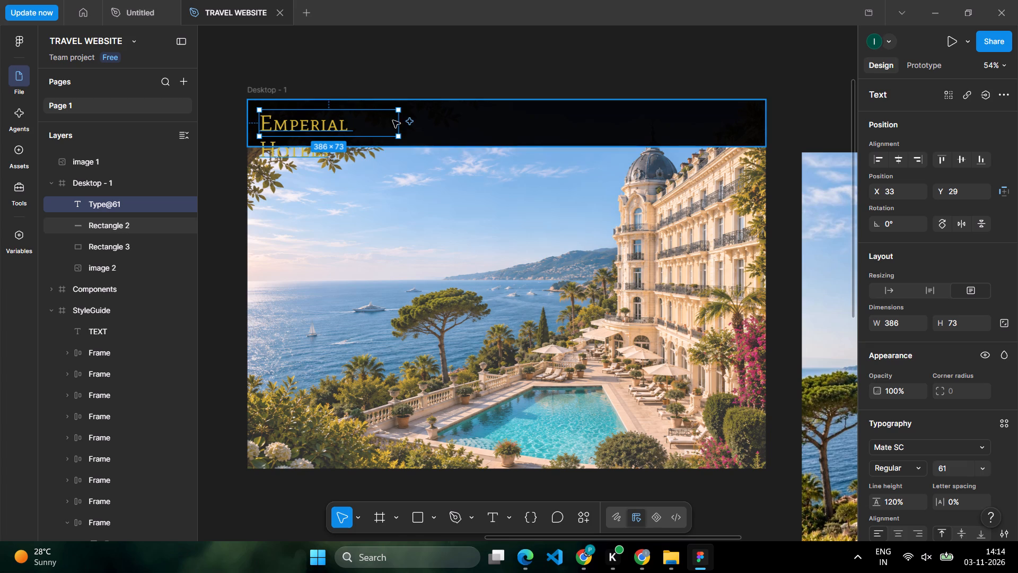
left_click_drag(397, 120, 436, 120)
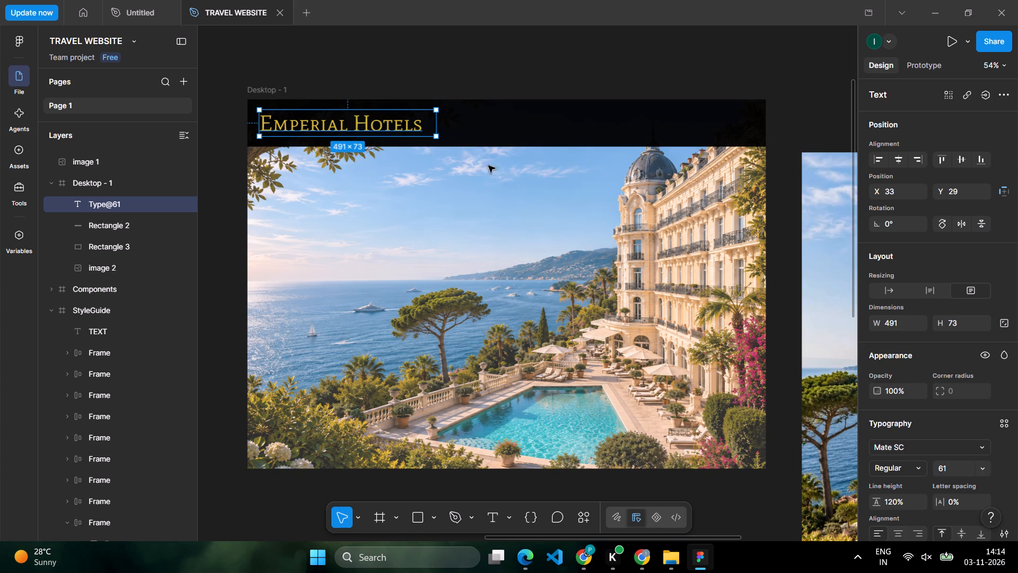
Set the font size of the Emperial Hotels header text to 40.
left_click(973, 466)
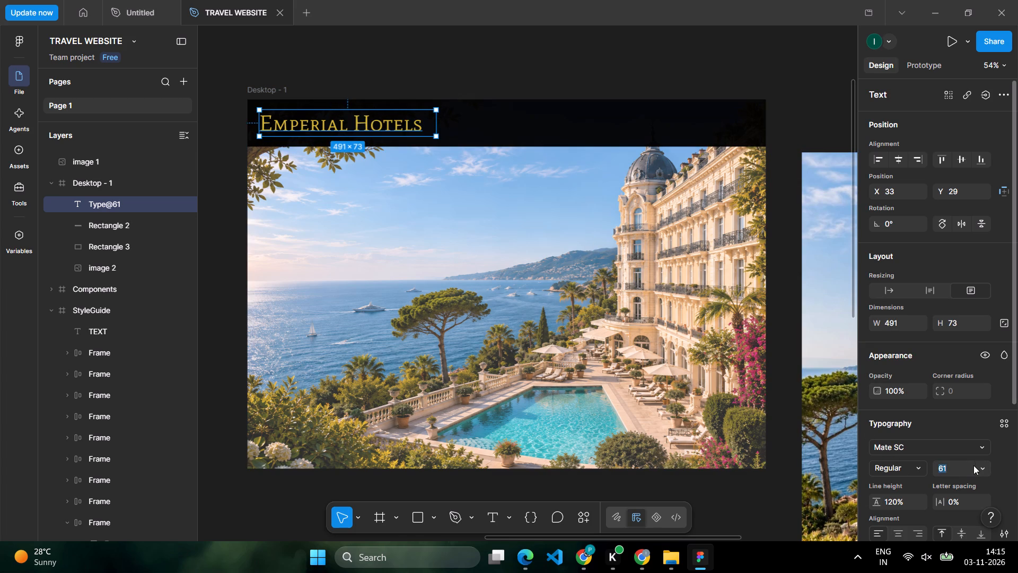
left_click(983, 465)
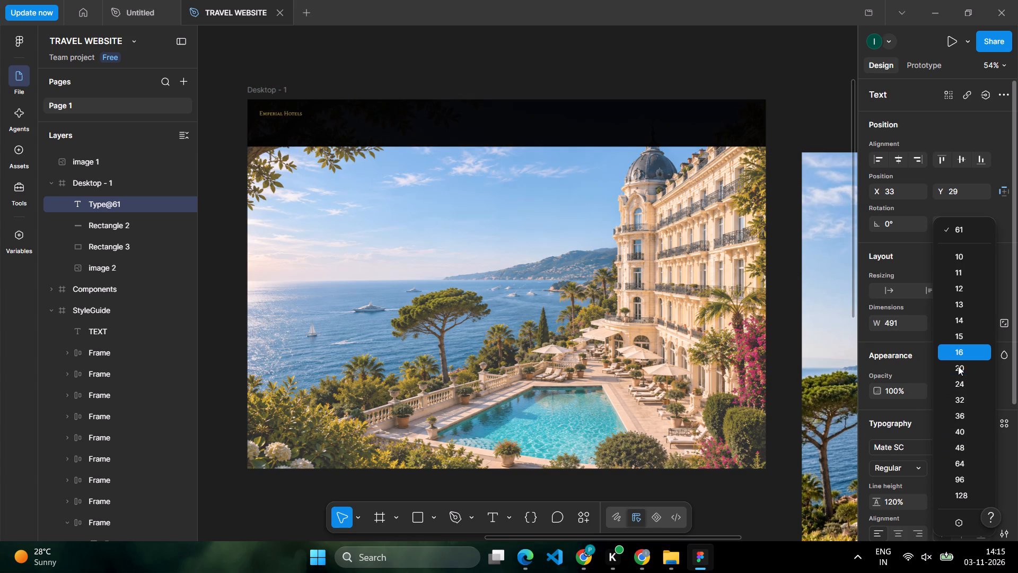
left_click(960, 427)
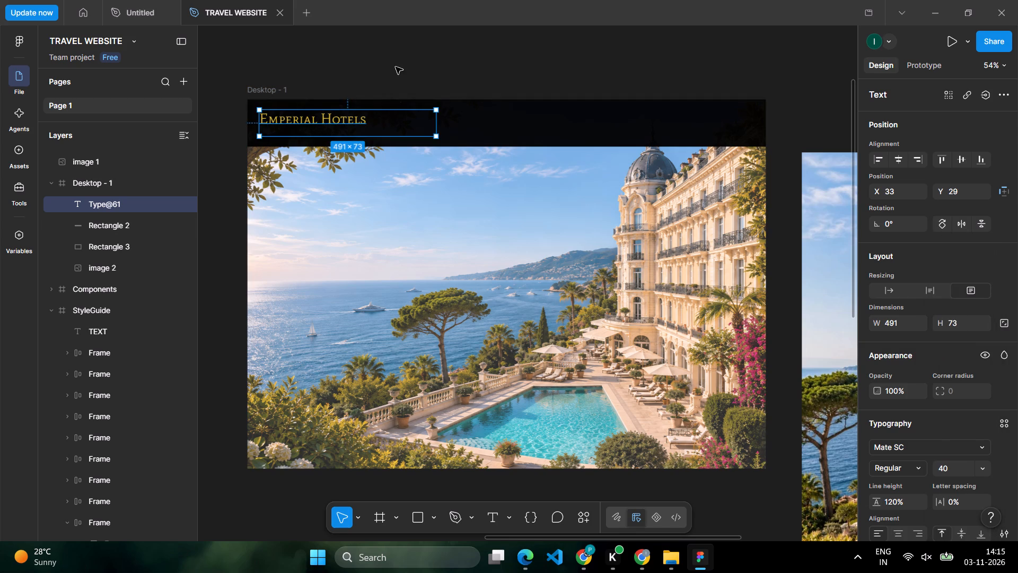
left_click(396, 66)
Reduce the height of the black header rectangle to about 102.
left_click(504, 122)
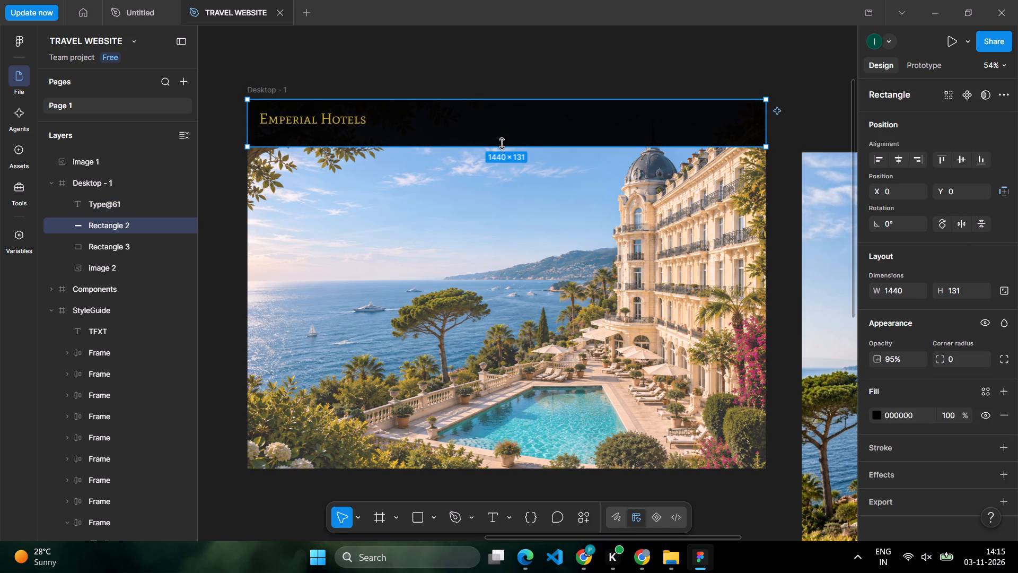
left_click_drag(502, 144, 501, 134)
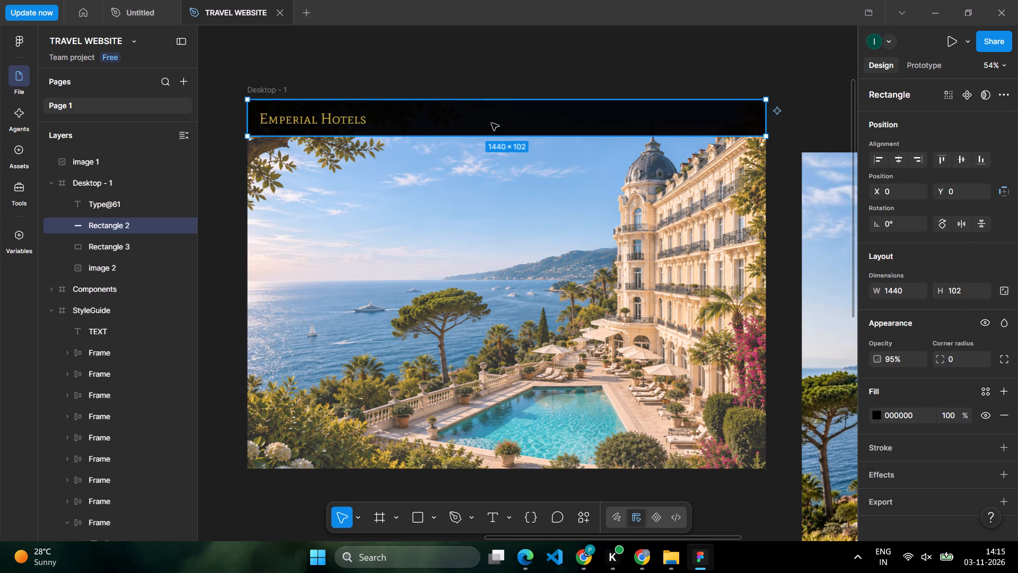
Delete the black header rectangle, Rectangle 2, from Desktop - 1.
left_click(492, 123)
key("Delete")
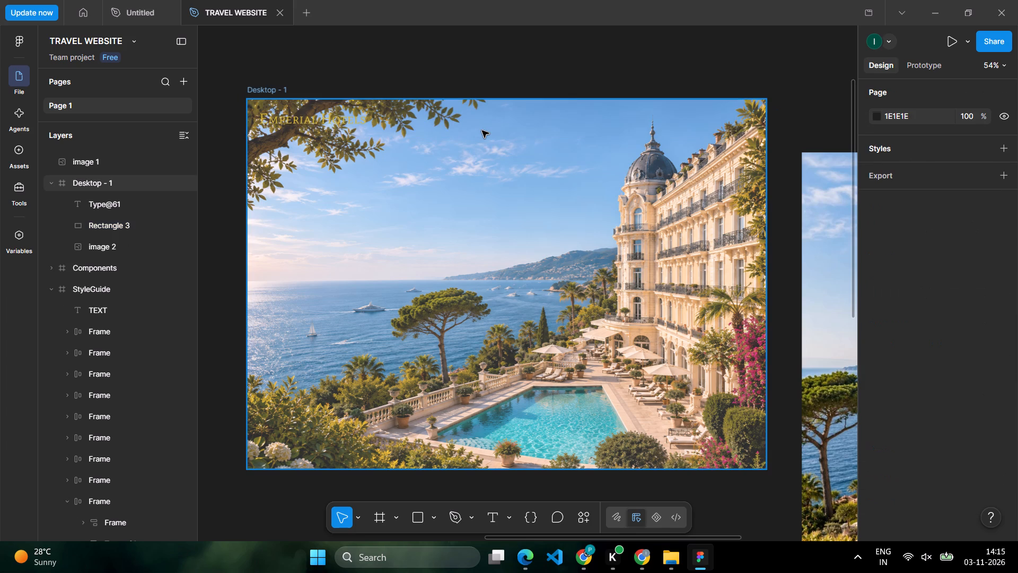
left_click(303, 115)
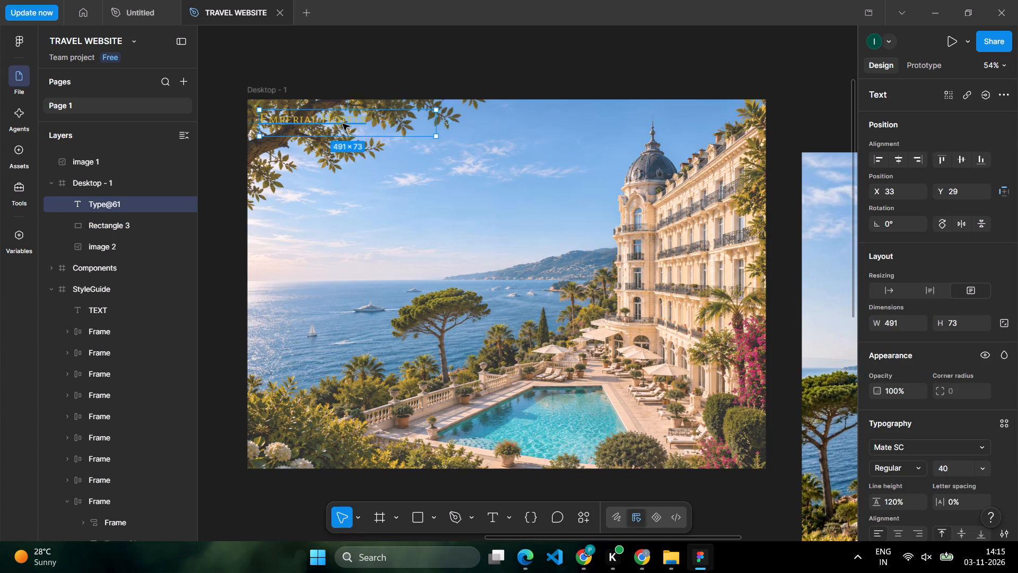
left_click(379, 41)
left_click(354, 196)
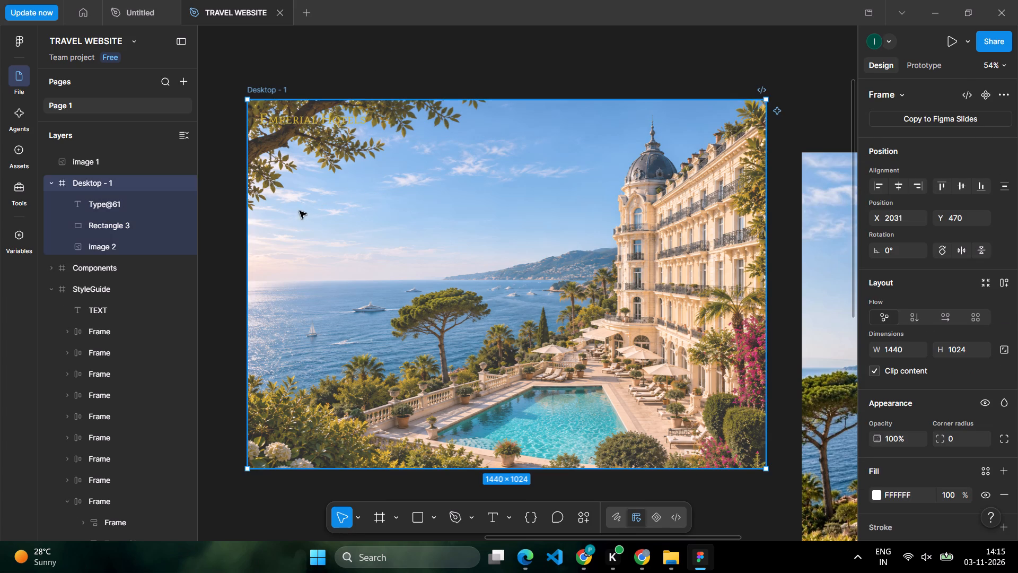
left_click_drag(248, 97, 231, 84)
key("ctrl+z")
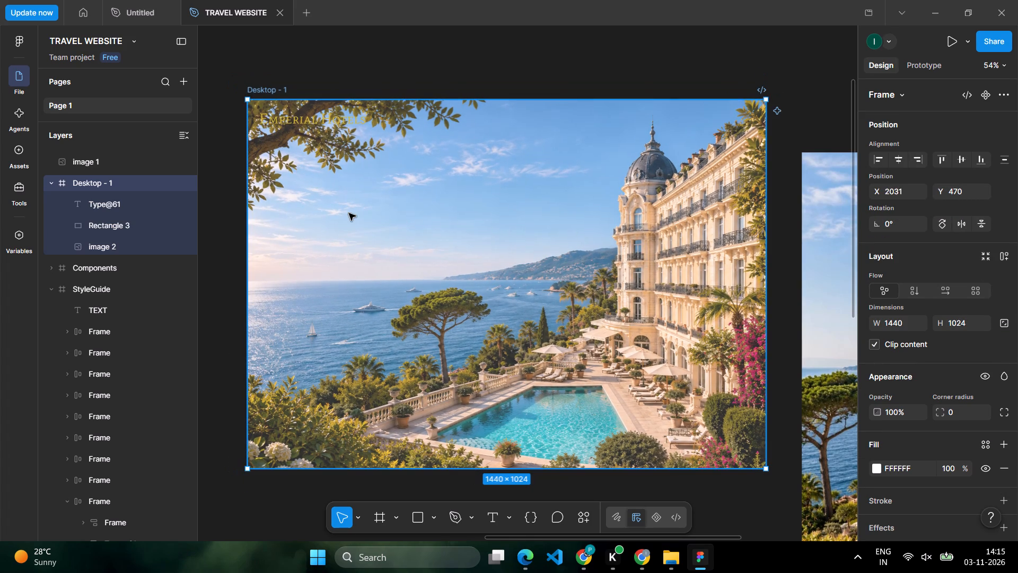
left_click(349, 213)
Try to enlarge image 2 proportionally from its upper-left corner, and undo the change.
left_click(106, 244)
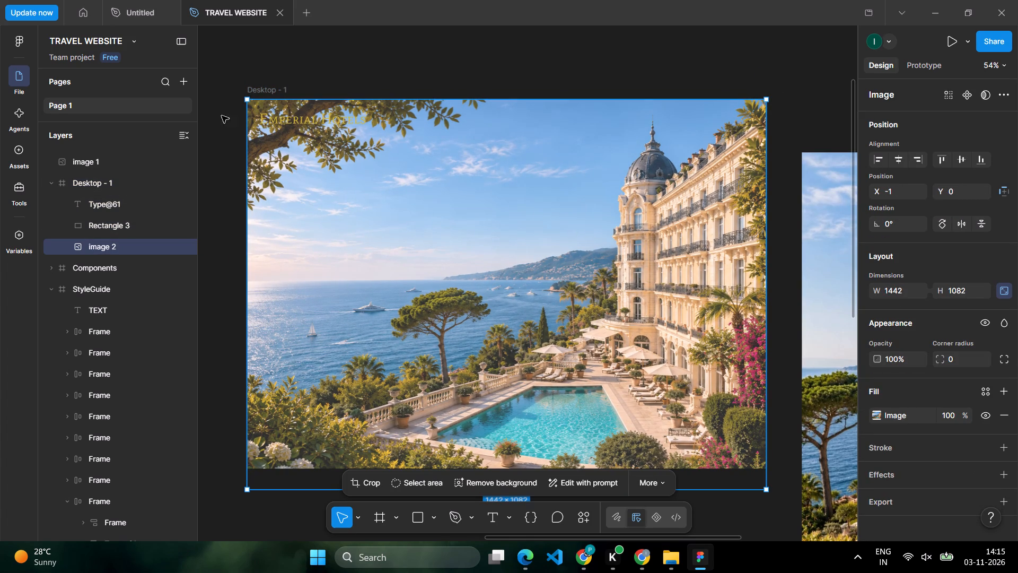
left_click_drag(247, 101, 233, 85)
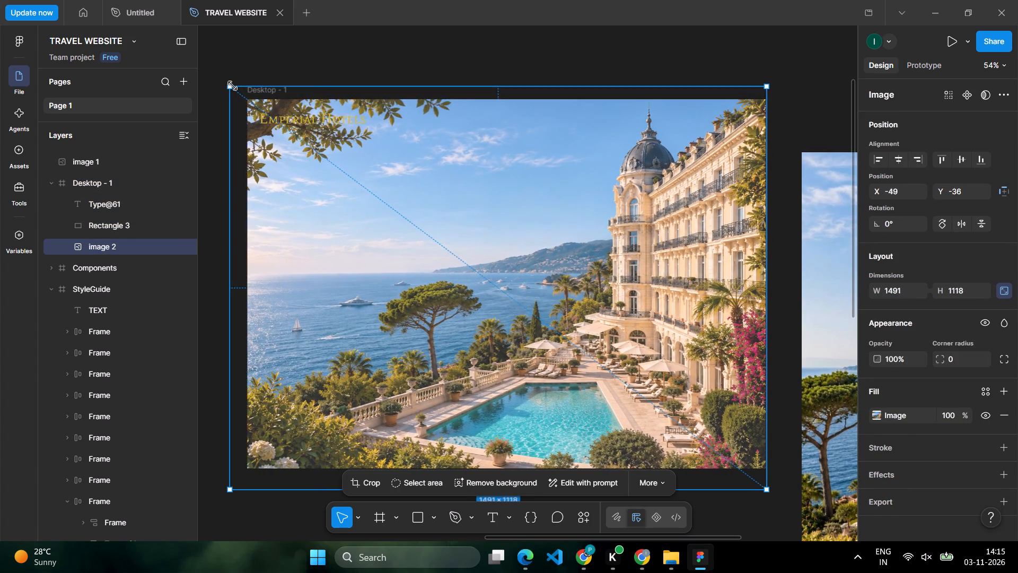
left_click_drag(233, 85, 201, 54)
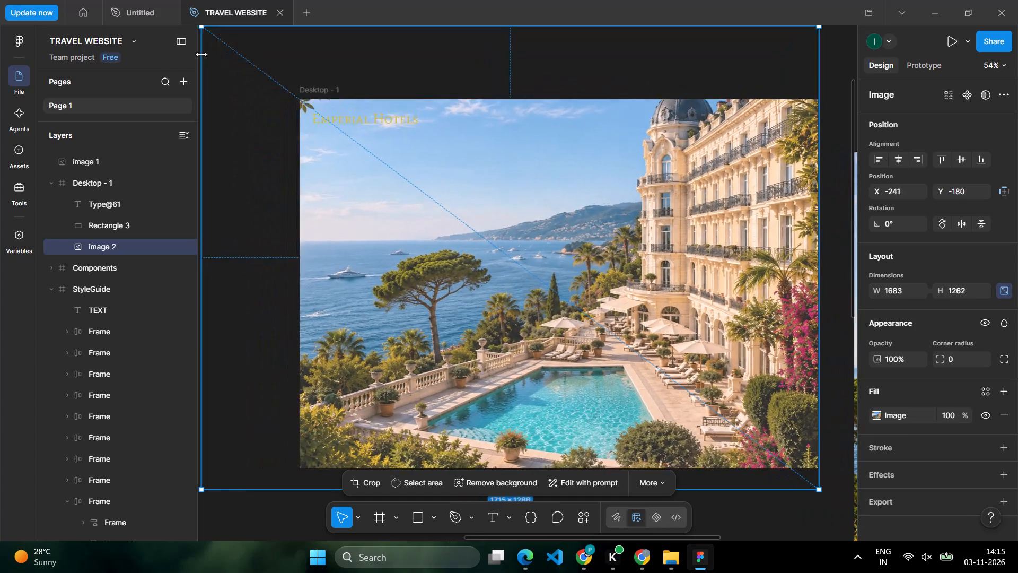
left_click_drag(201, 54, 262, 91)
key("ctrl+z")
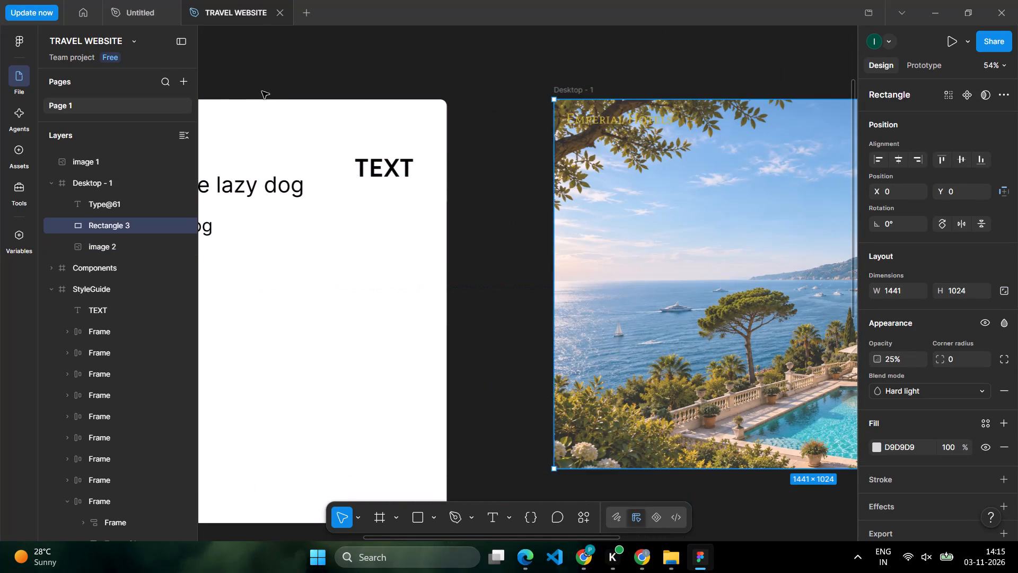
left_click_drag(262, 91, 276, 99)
Enlarge image 2 proportionally to about 1762 × 1322, extending past the upper-left corner of the Desktop - 1 frame.
scroll(446, 188, "left", 4)
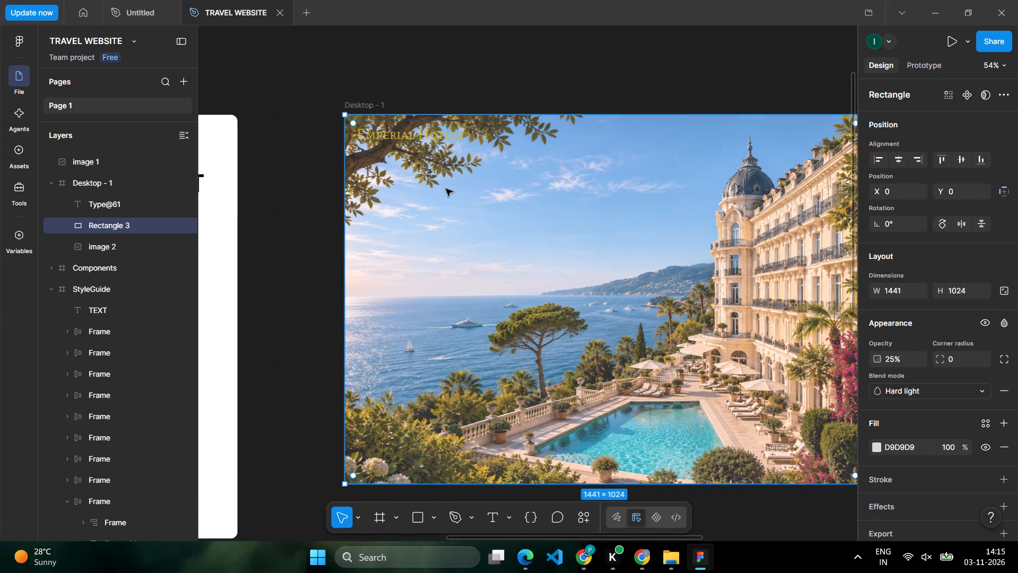
scroll(446, 189, "left", 1)
left_click(446, 189)
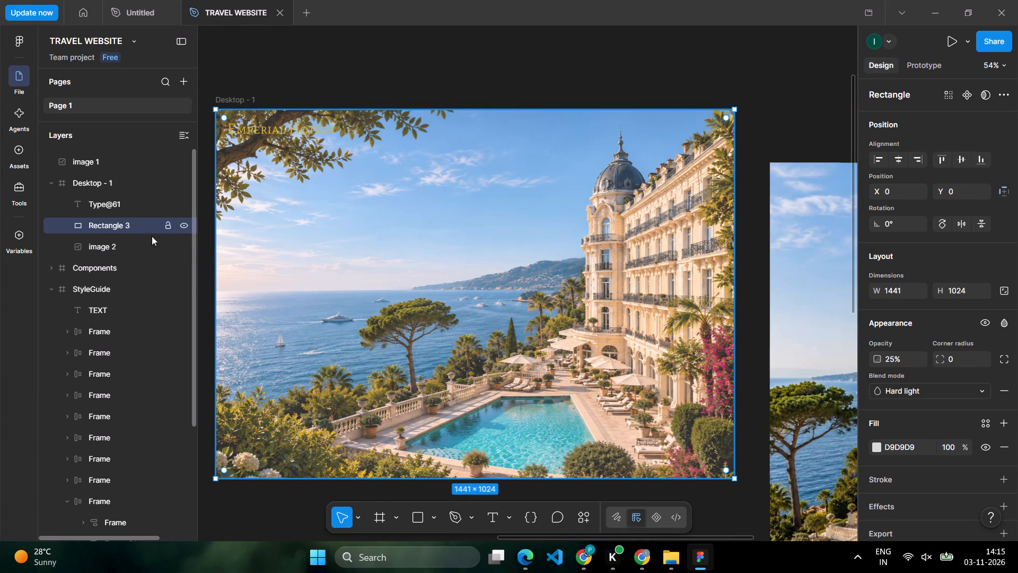
left_click(103, 238)
left_click_drag(218, 110, 218, 108)
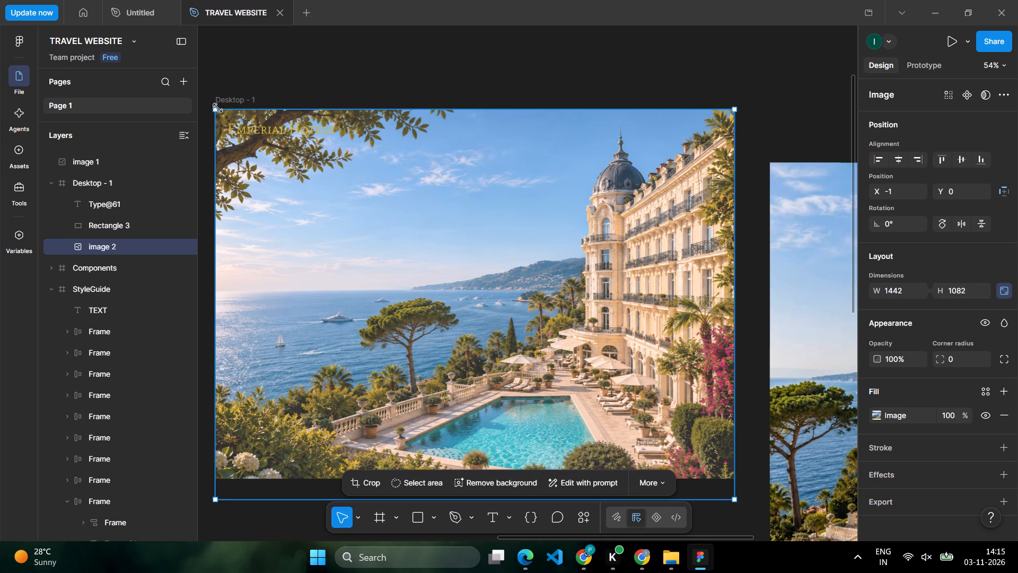
left_click_drag(218, 108, 208, 91)
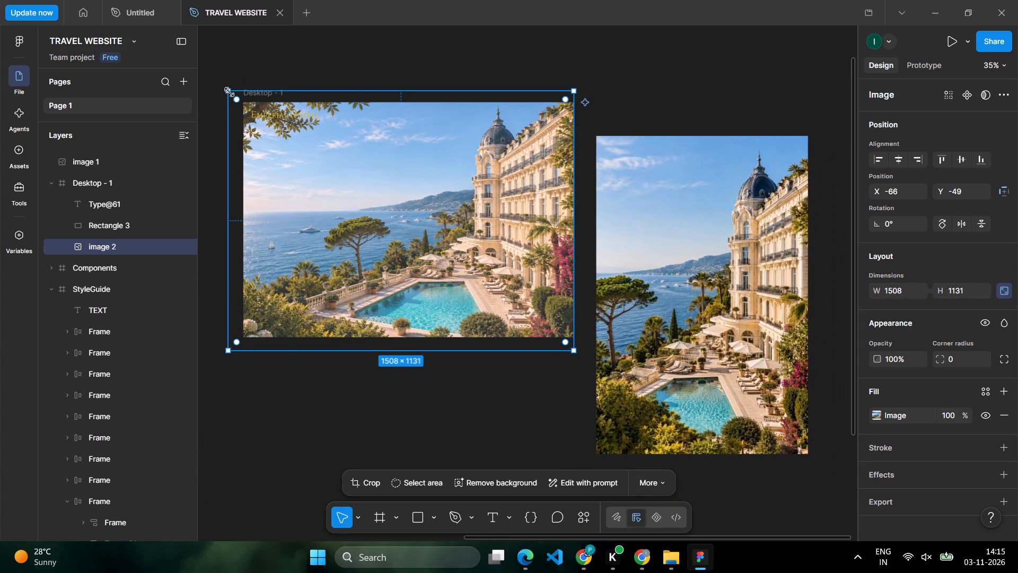
left_click_drag(230, 92, 226, 84)
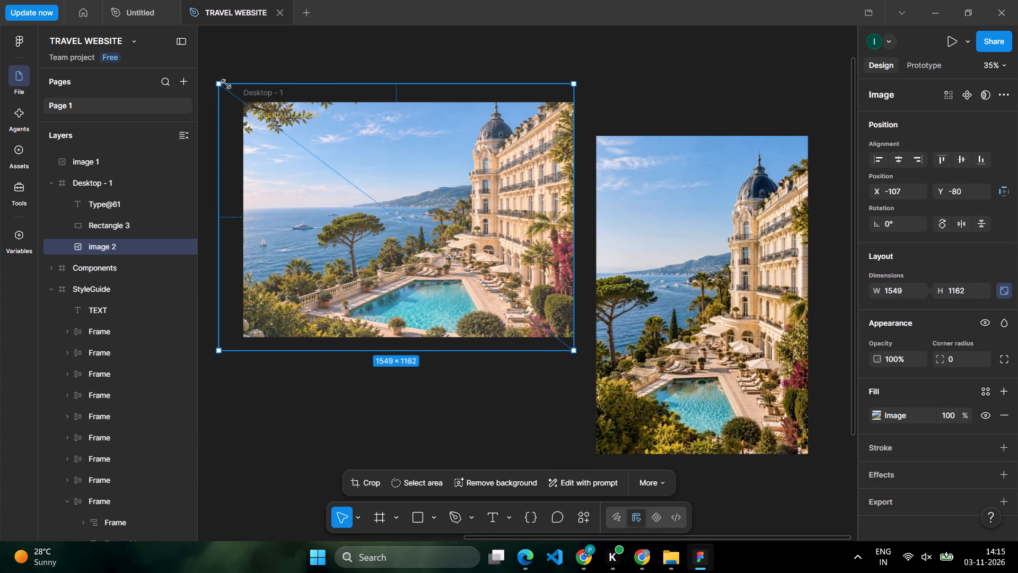
left_click_drag(226, 84, 221, 70)
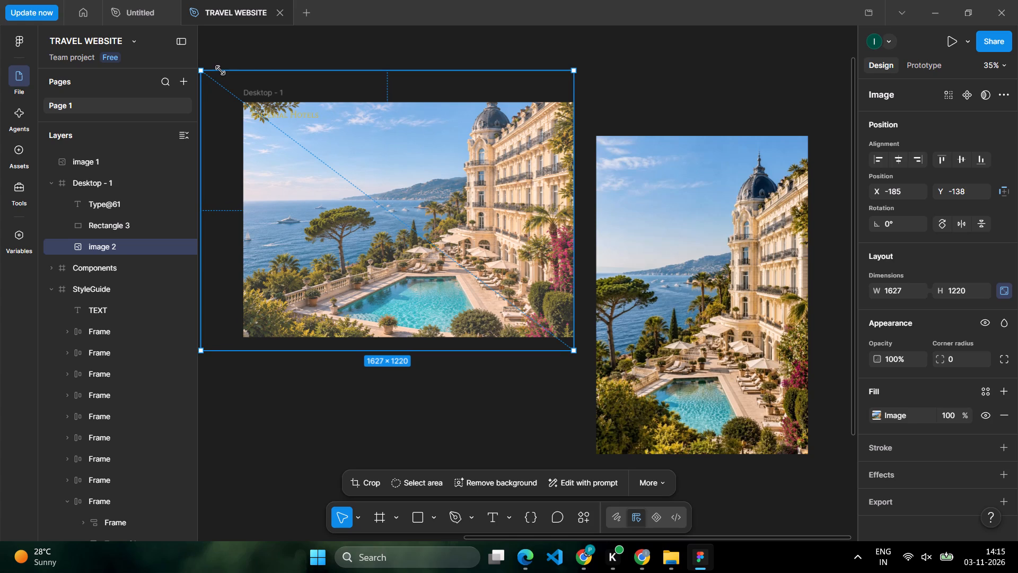
left_click_drag(221, 70, 243, 99)
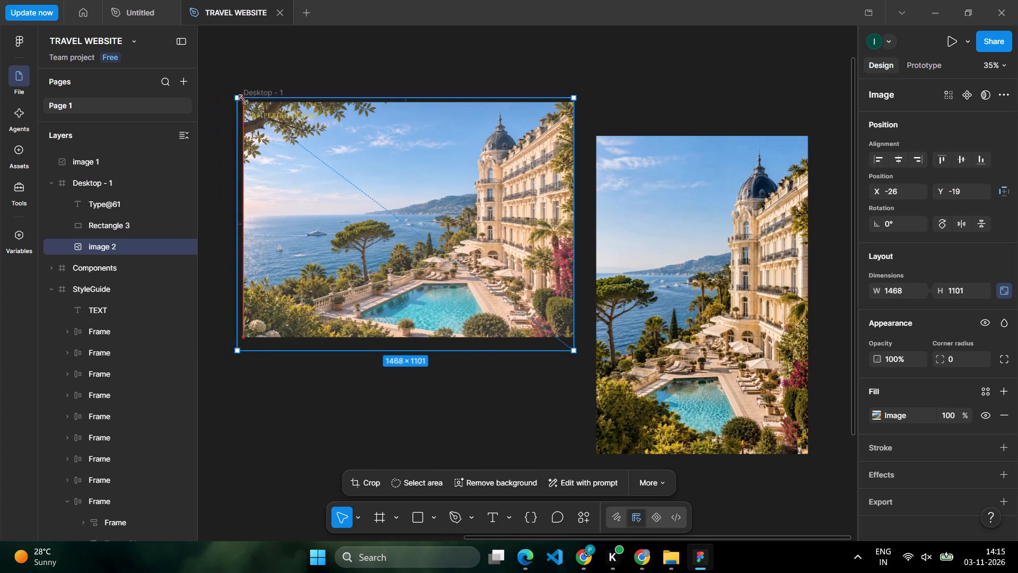
left_click_drag(243, 99, 284, 102)
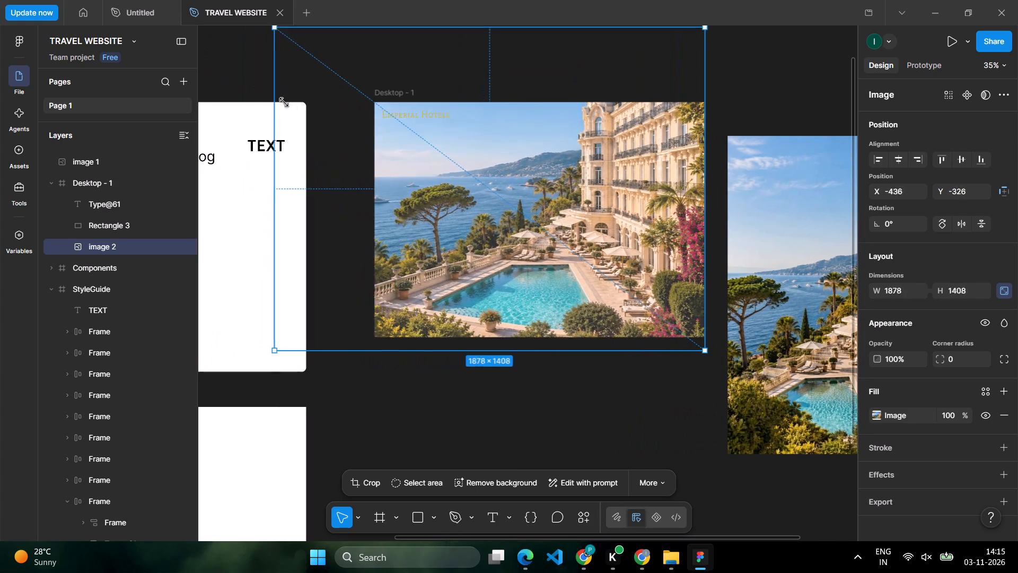
left_click_drag(284, 102, 301, 116)
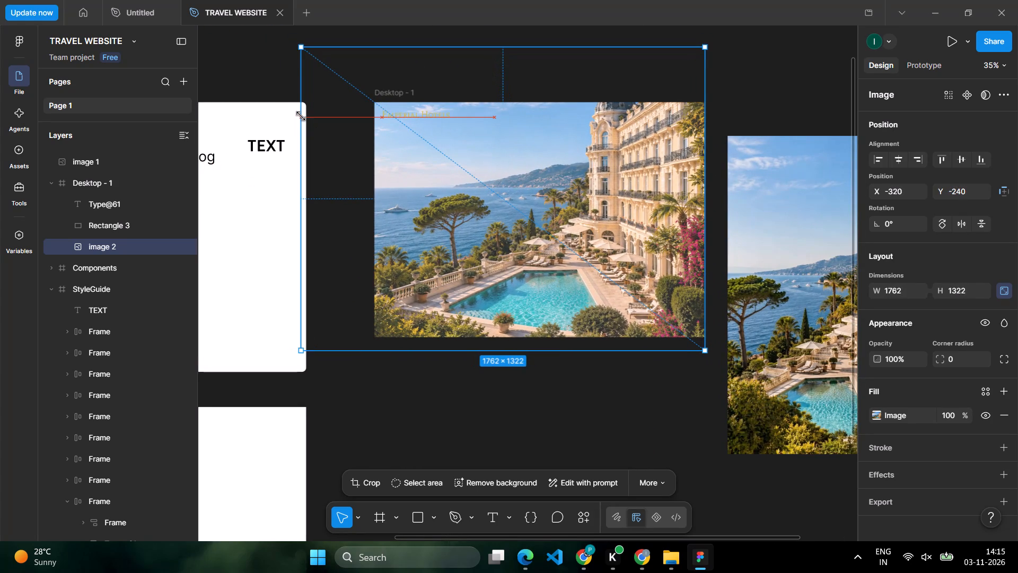
left_click_drag(301, 116, 301, 117)
Move image 2 down within the Desktop - 1 frame to about Y -93, keeping the photo covering the whole frame.
left_click_drag(519, 216, 519, 221)
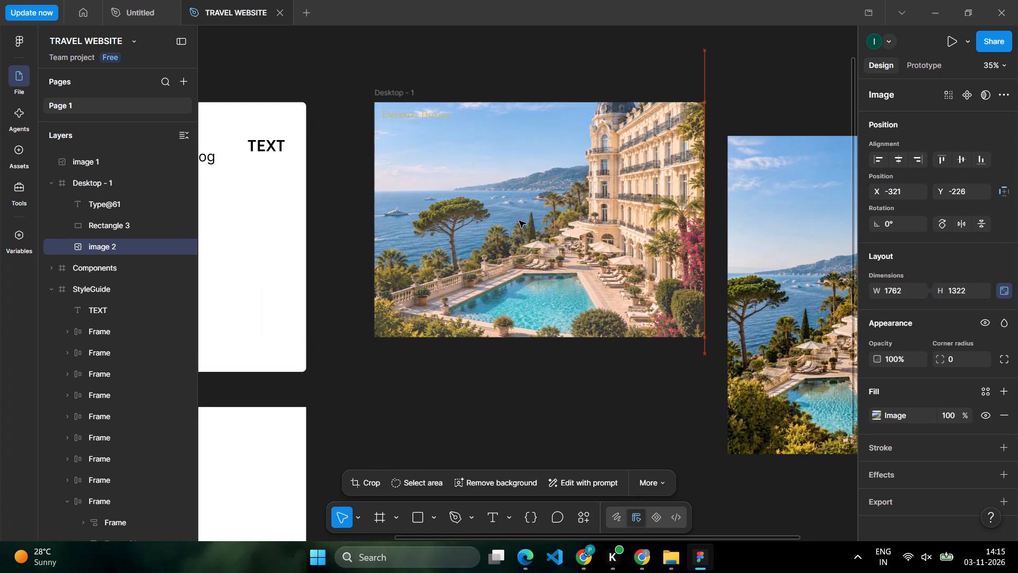
left_click_drag(519, 221, 517, 235)
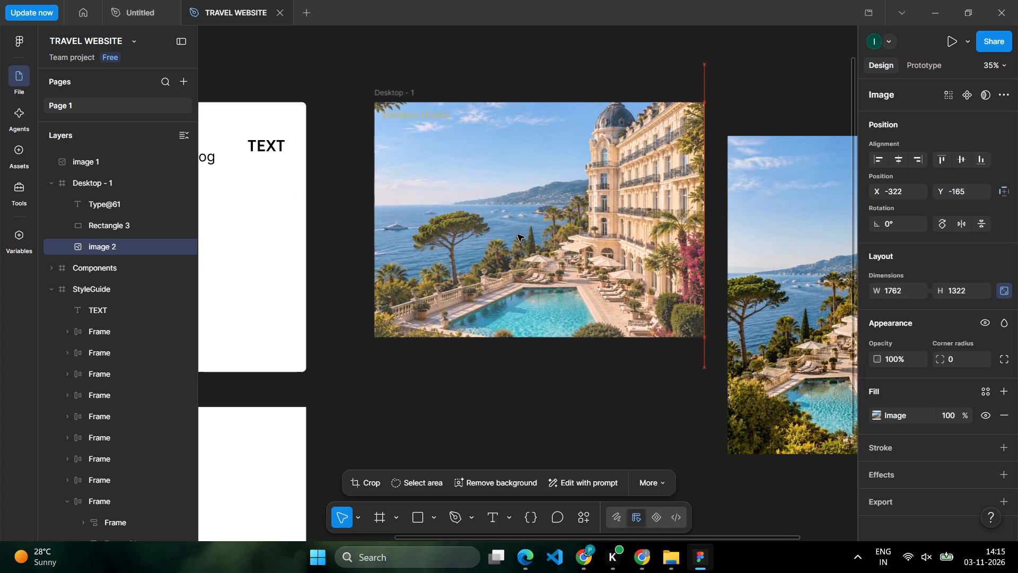
left_click_drag(517, 235, 504, 236)
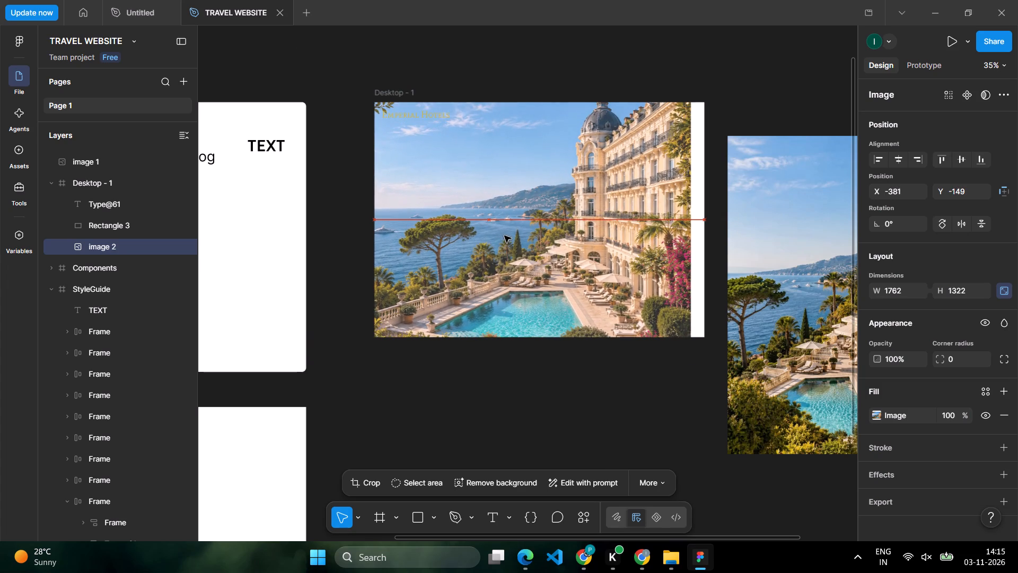
left_click_drag(504, 236, 523, 250)
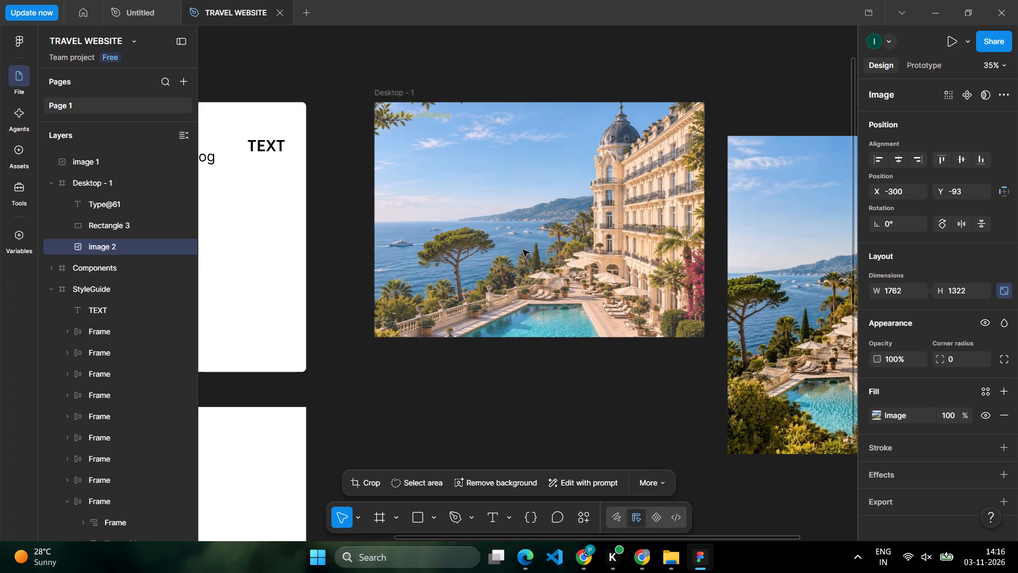
left_click_drag(523, 250, 526, 249)
left_click(599, 417)
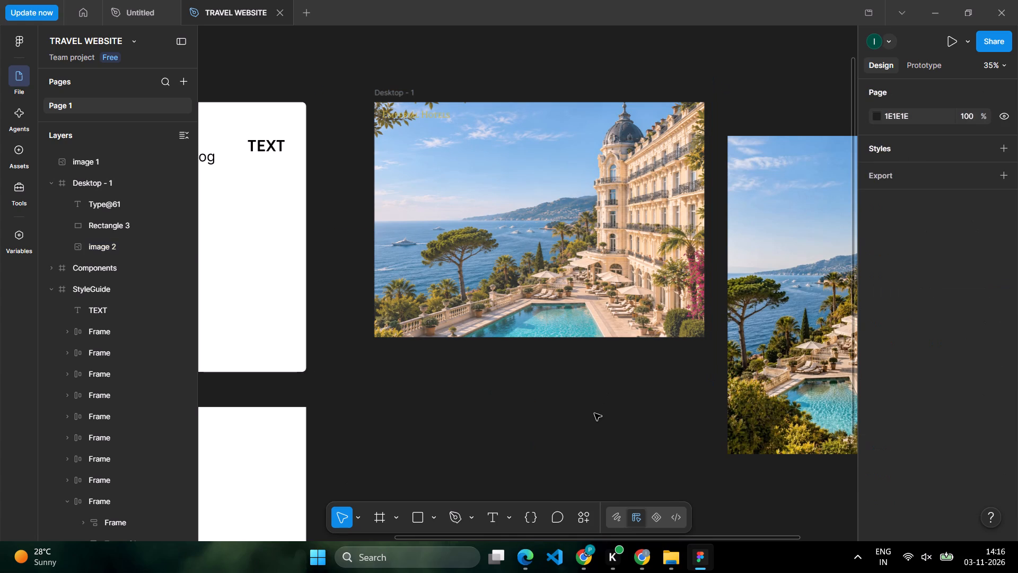
Switch to Chrome and examine the header and hero layout of the Duke Boutique Hotel web design concept on Dribbble.
scroll(594, 413, "up", 1)
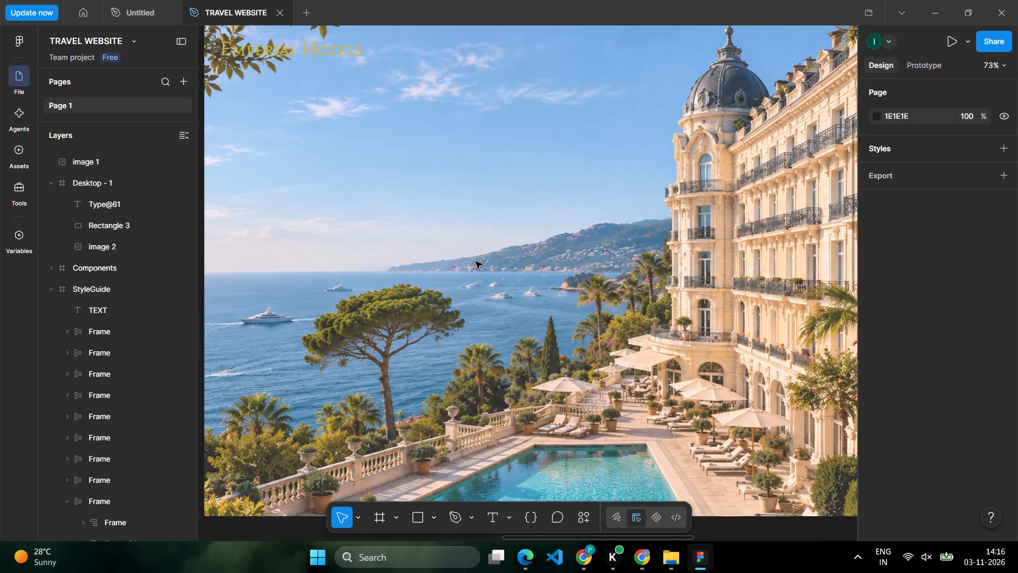
left_click(642, 570)
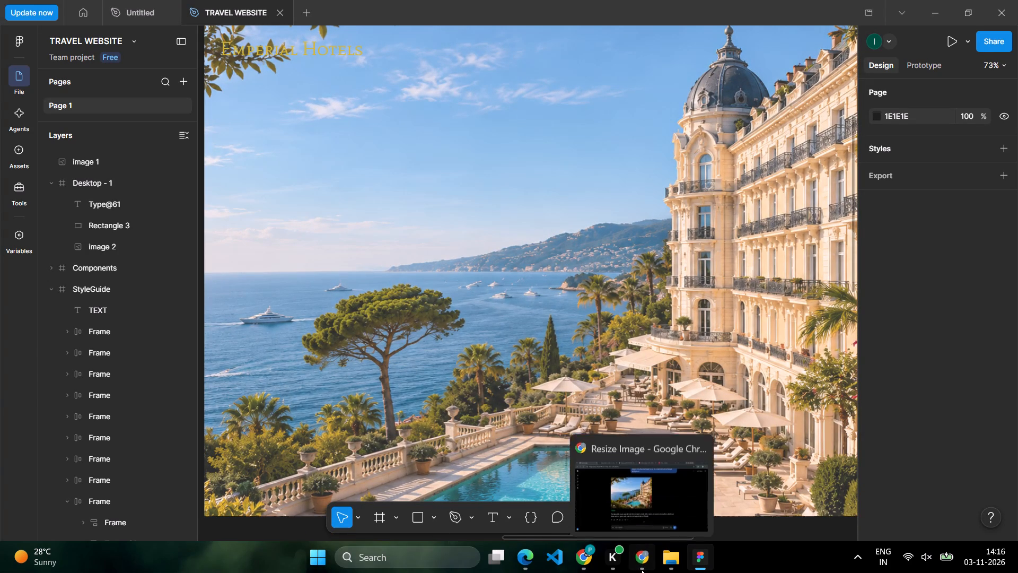
left_click(640, 568)
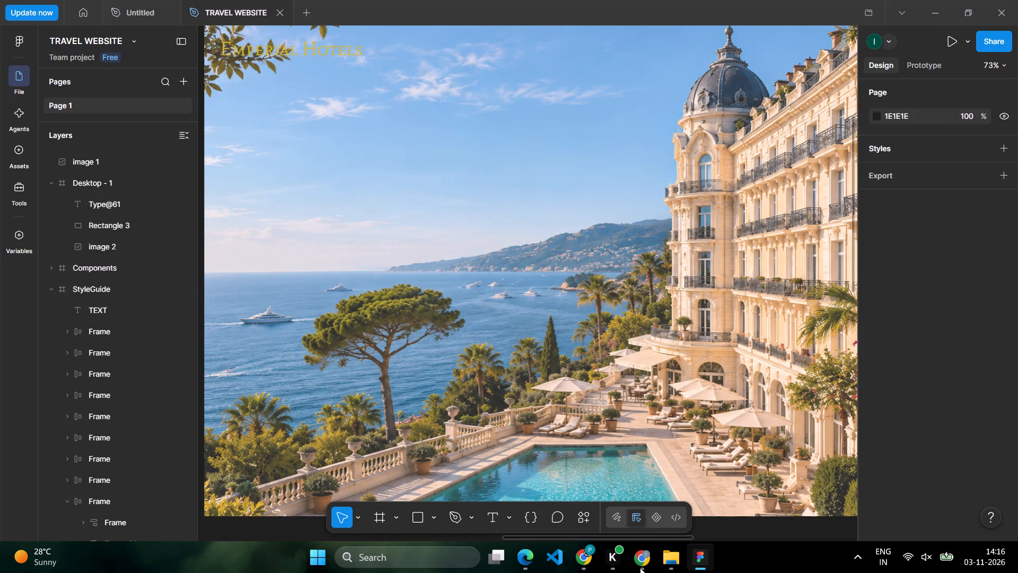
left_click(642, 562)
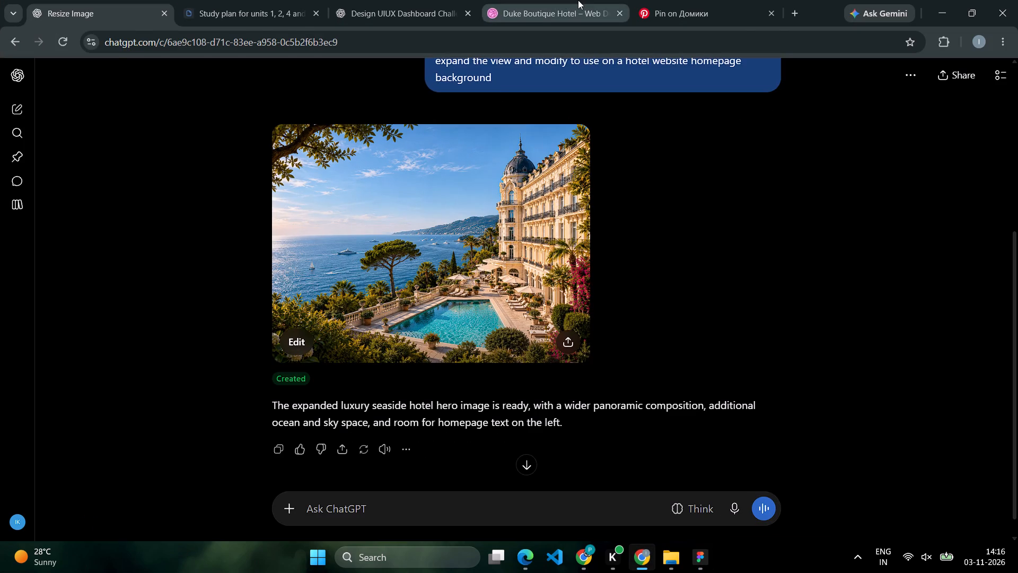
left_click(578, 0)
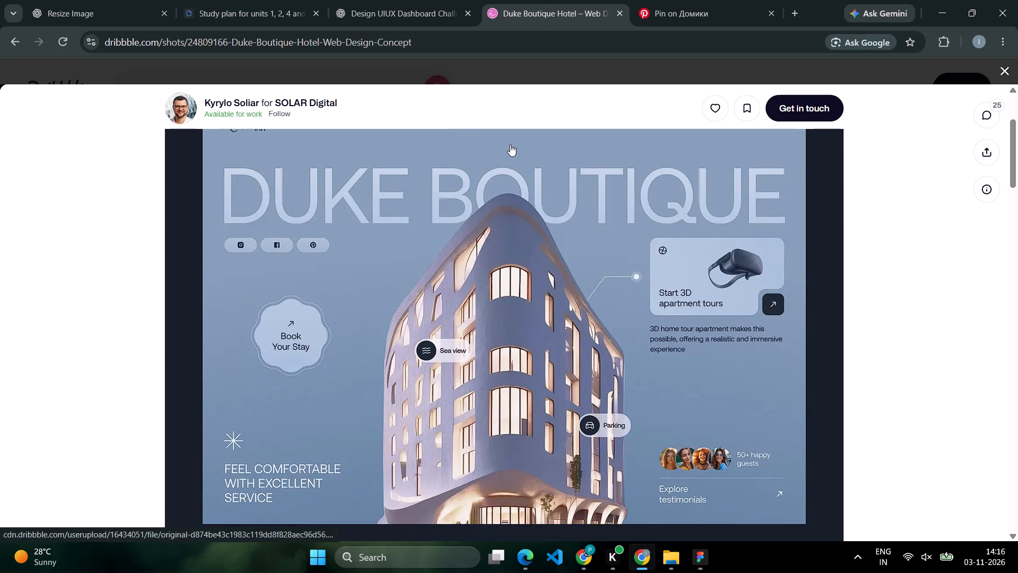
scroll(499, 218, "up", 1)
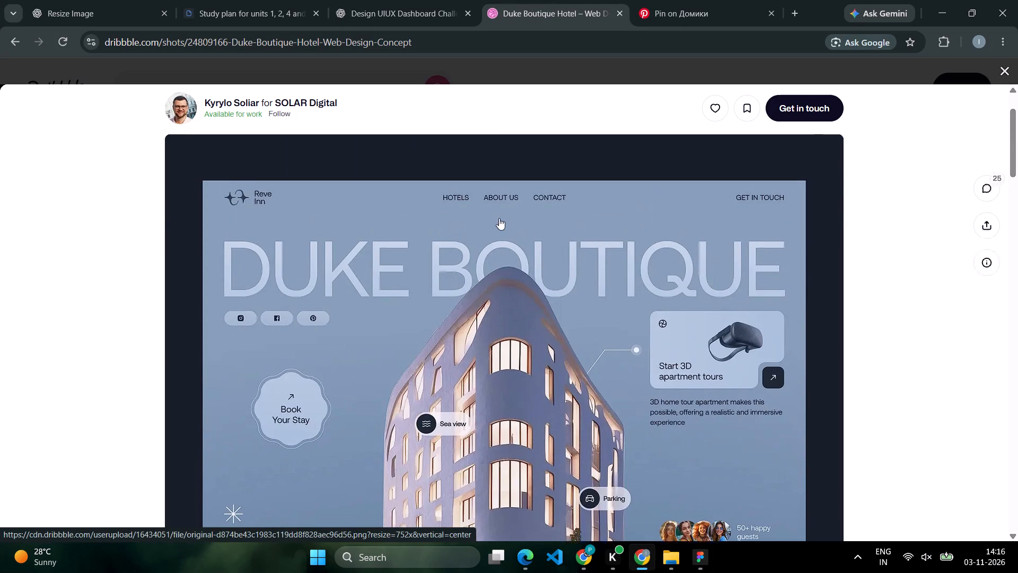
scroll(499, 218, "up", 1)
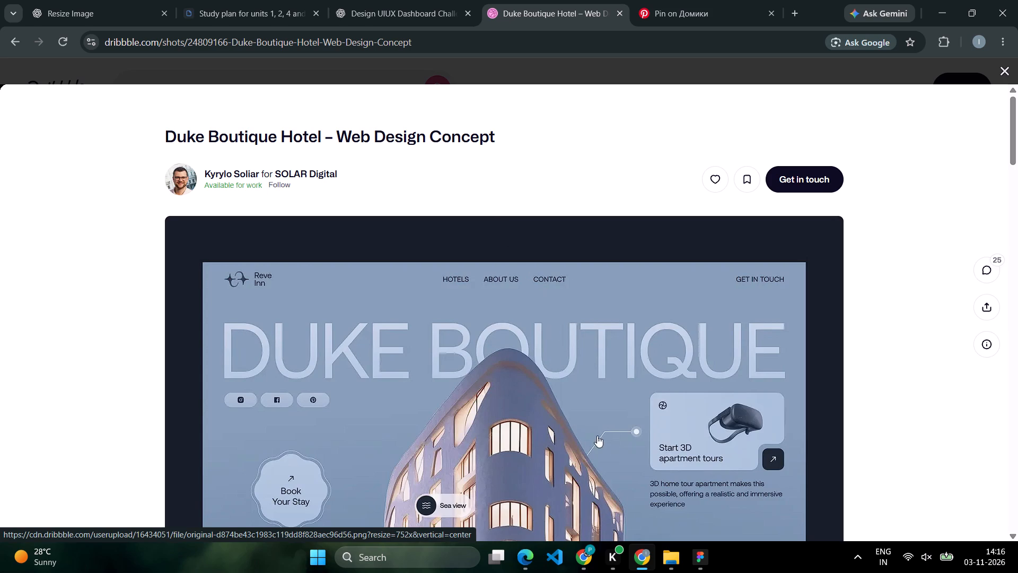
left_click(698, 558)
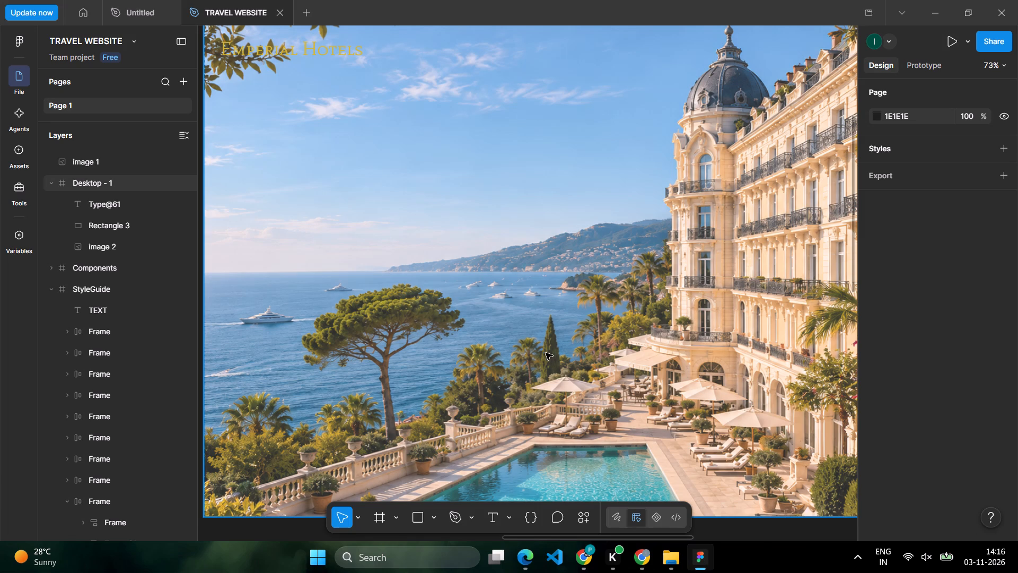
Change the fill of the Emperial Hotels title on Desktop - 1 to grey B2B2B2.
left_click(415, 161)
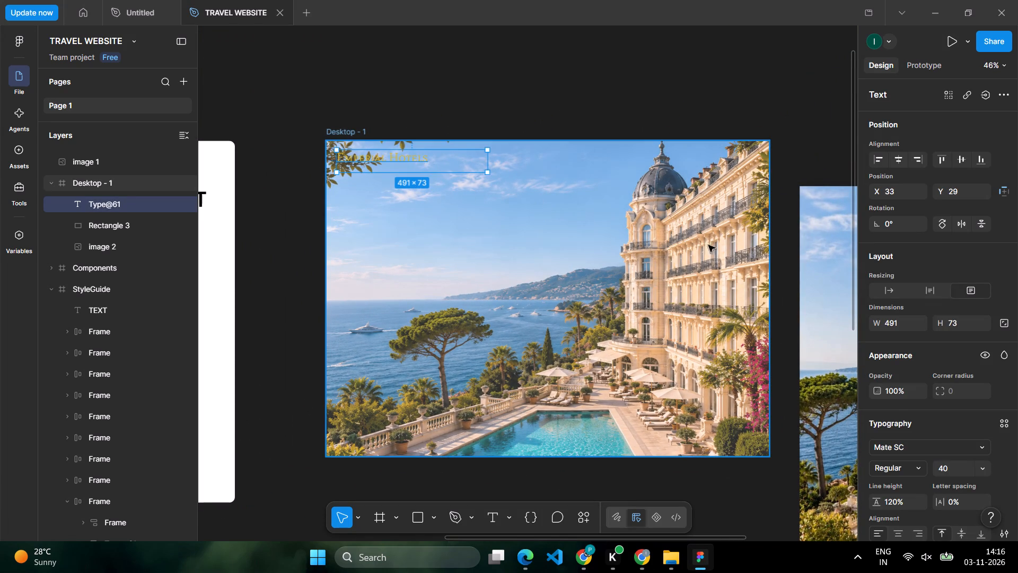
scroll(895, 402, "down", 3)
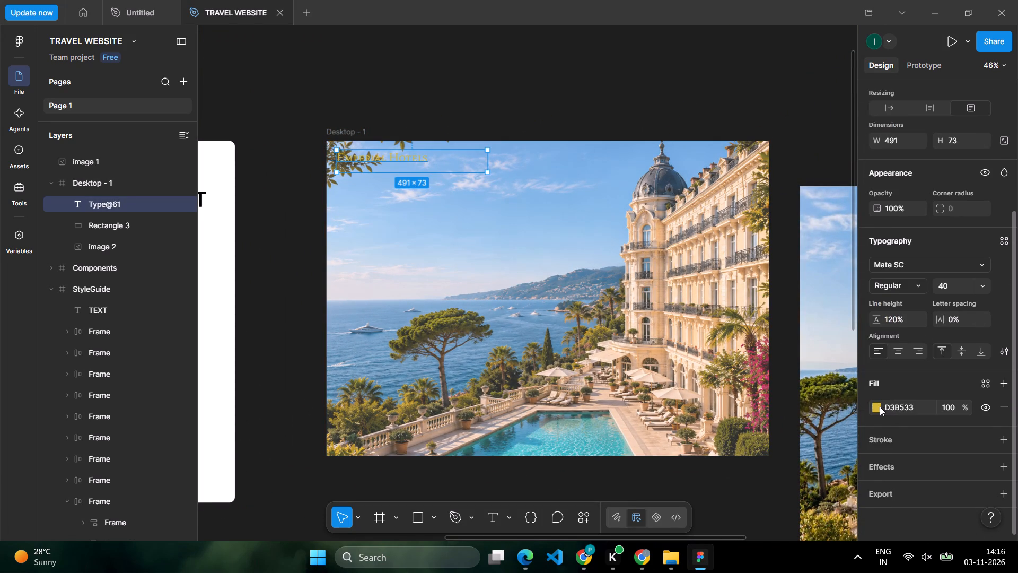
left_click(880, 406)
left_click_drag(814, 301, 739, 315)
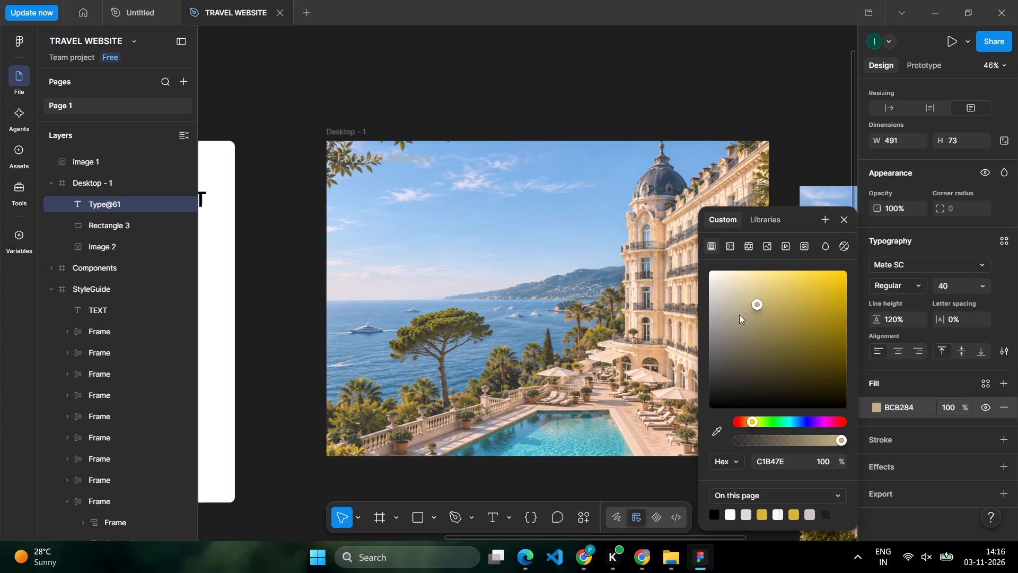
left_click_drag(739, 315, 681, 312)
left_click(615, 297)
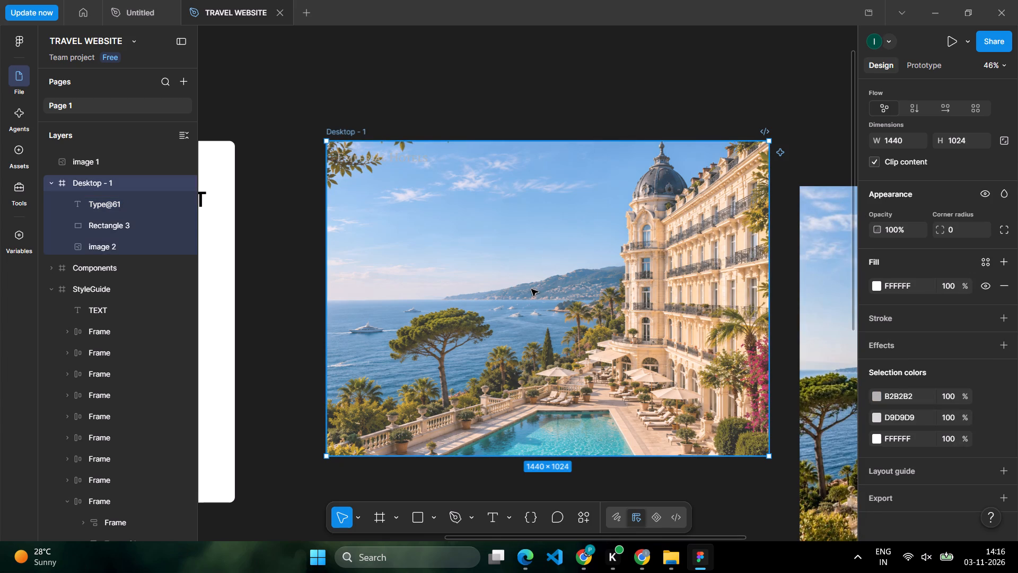
Set the fill of the Emperial Hotels title on Desktop - 1 to white FFFFFF.
left_click(424, 151)
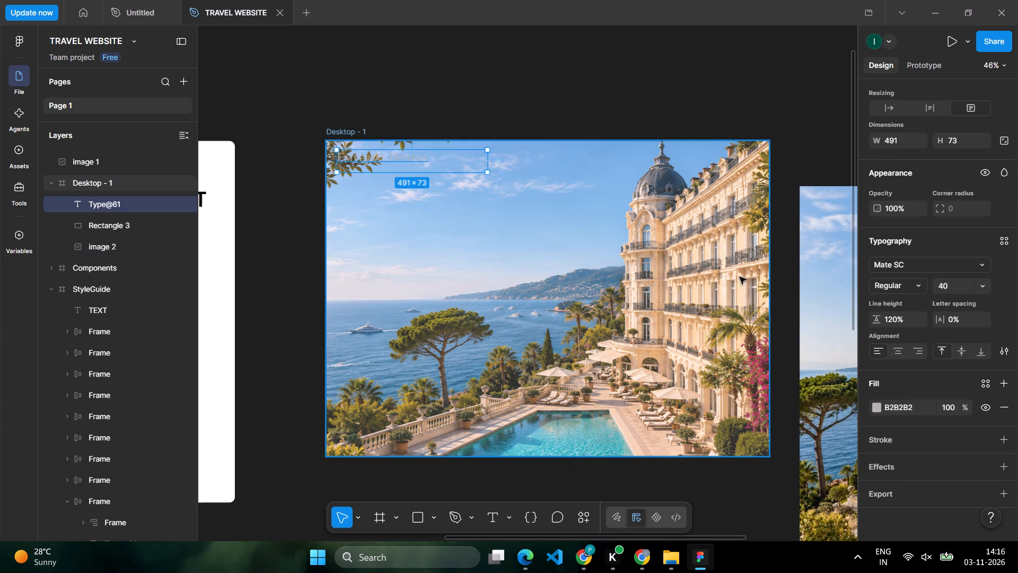
left_click(883, 404)
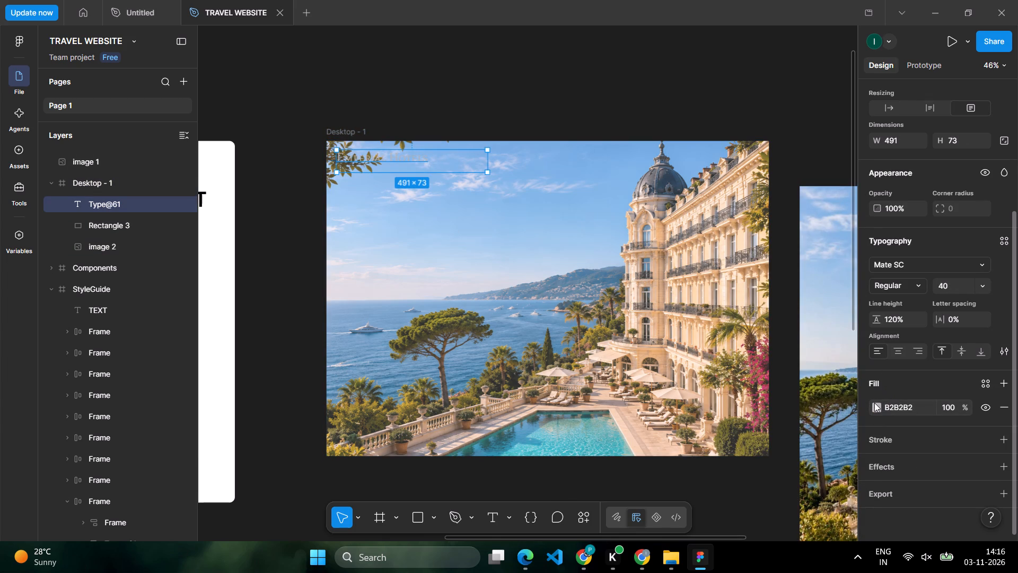
left_click(875, 404)
left_click_drag(713, 314, 701, 269)
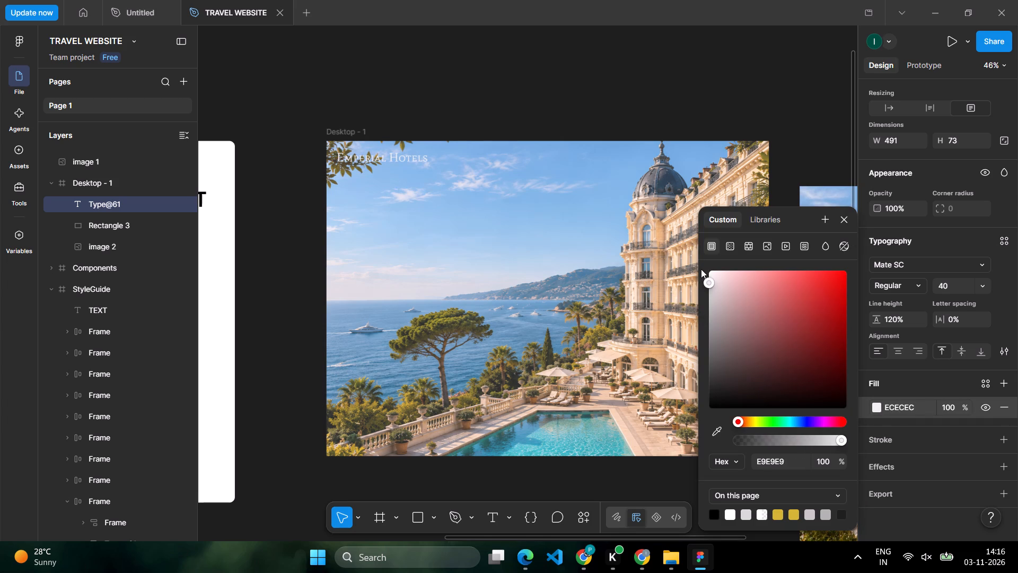
left_click_drag(701, 269, 701, 256)
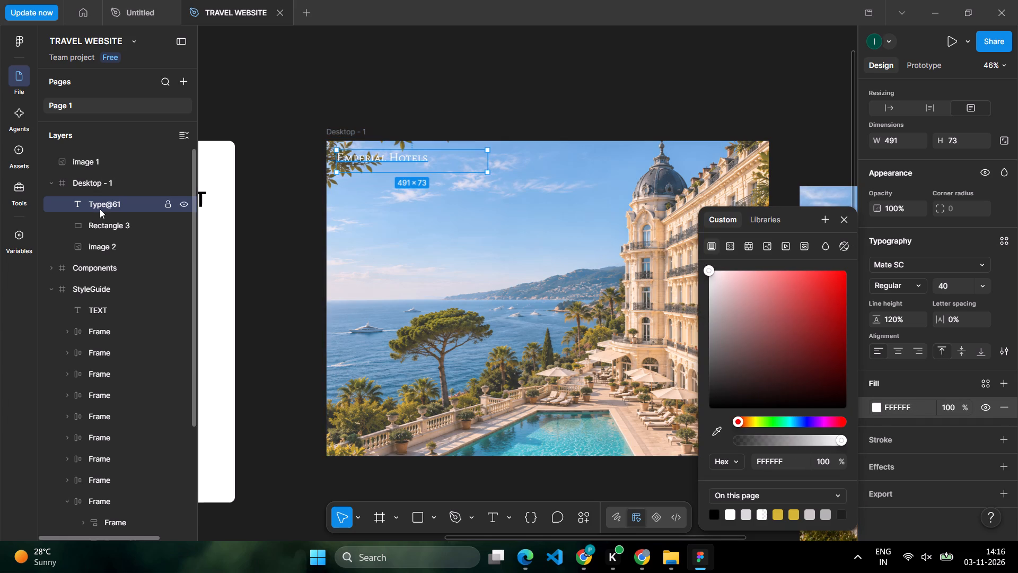
Shrink the Emperial Hotels text box to about 298 × 51, fitting the title on one line.
left_click(424, 160)
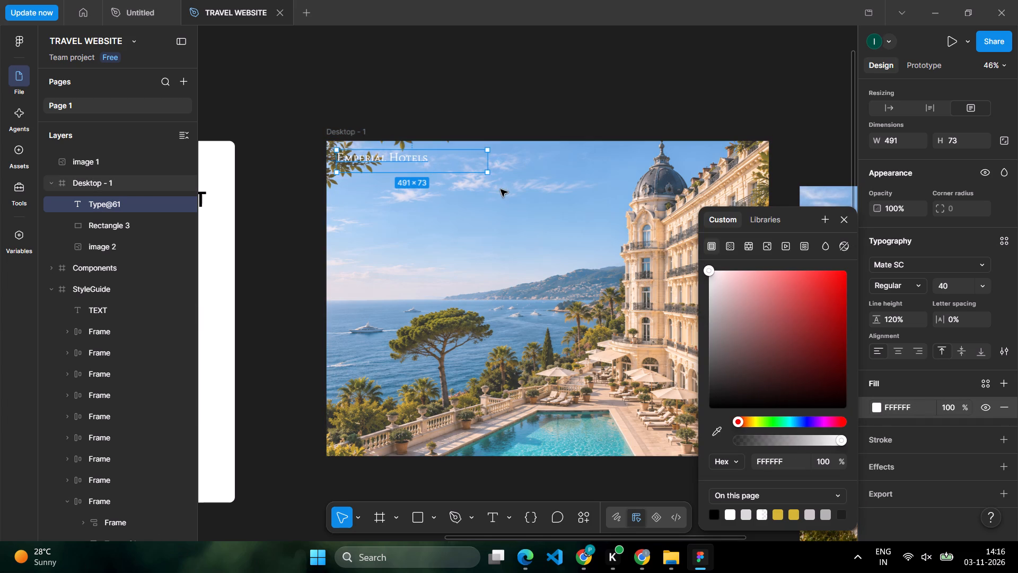
left_click_drag(491, 172, 504, 190)
left_click_drag(504, 190, 429, 170)
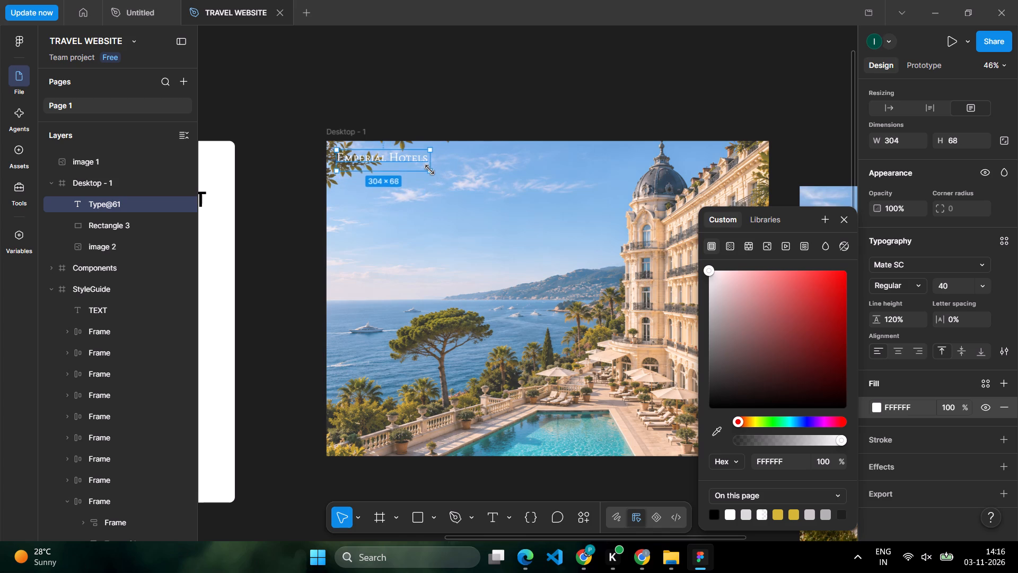
left_click_drag(429, 170, 425, 164)
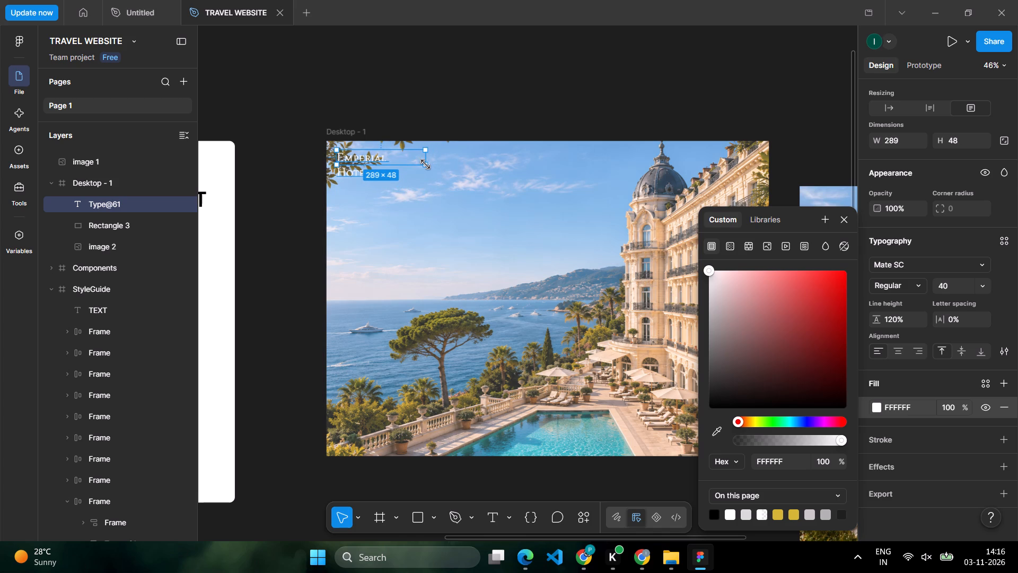
left_click_drag(425, 164, 428, 165)
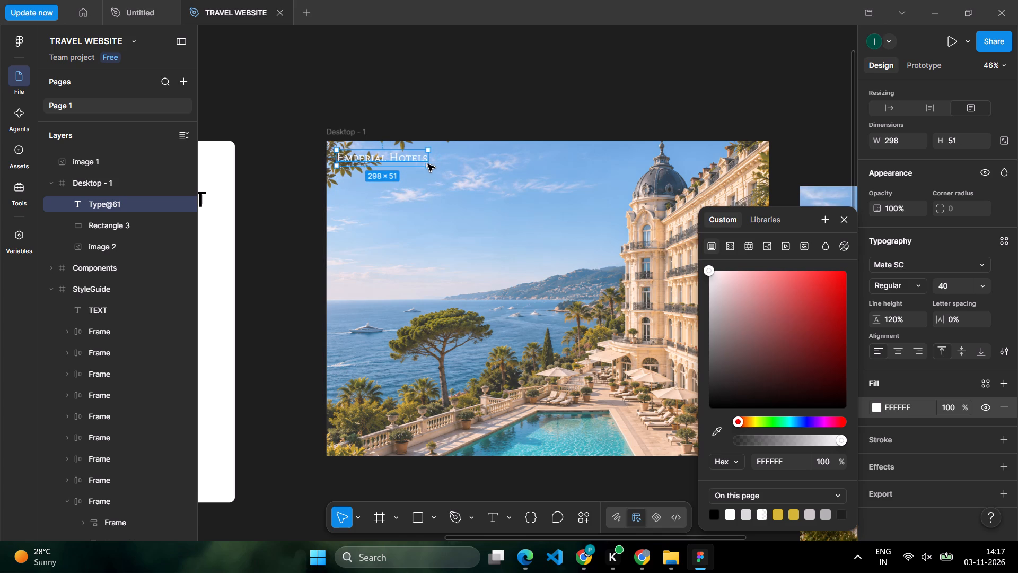
left_click(404, 159)
left_click(554, 248)
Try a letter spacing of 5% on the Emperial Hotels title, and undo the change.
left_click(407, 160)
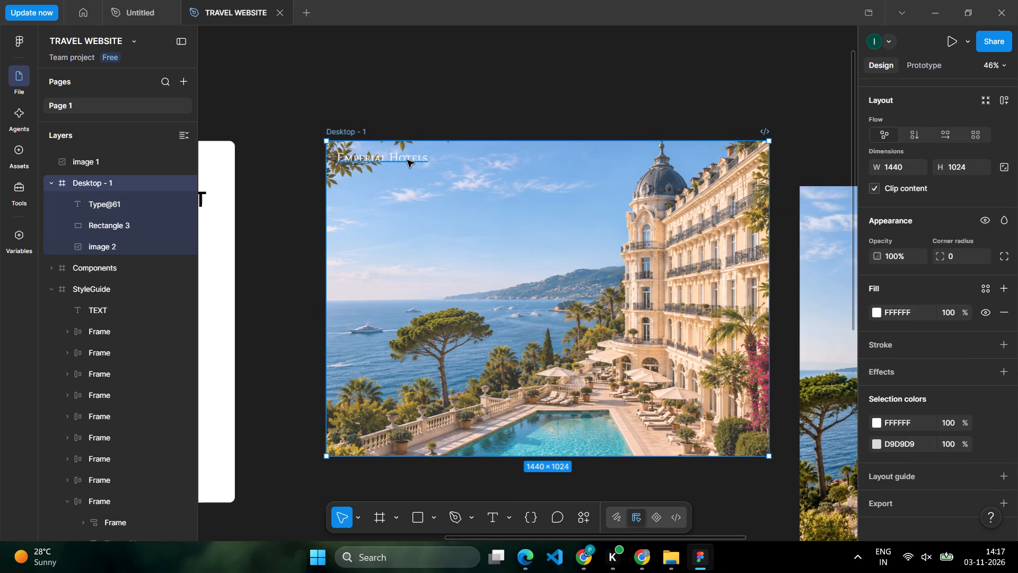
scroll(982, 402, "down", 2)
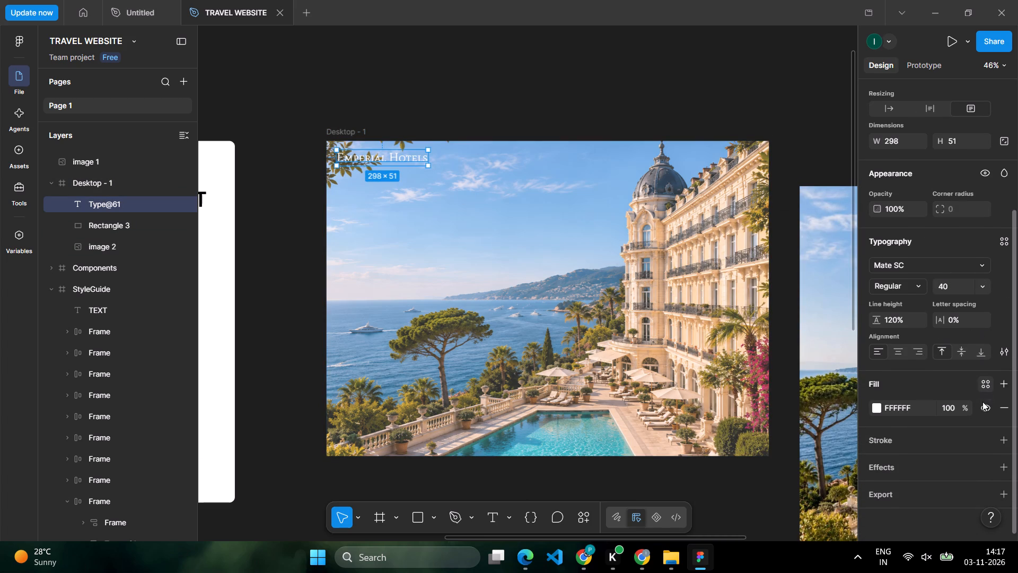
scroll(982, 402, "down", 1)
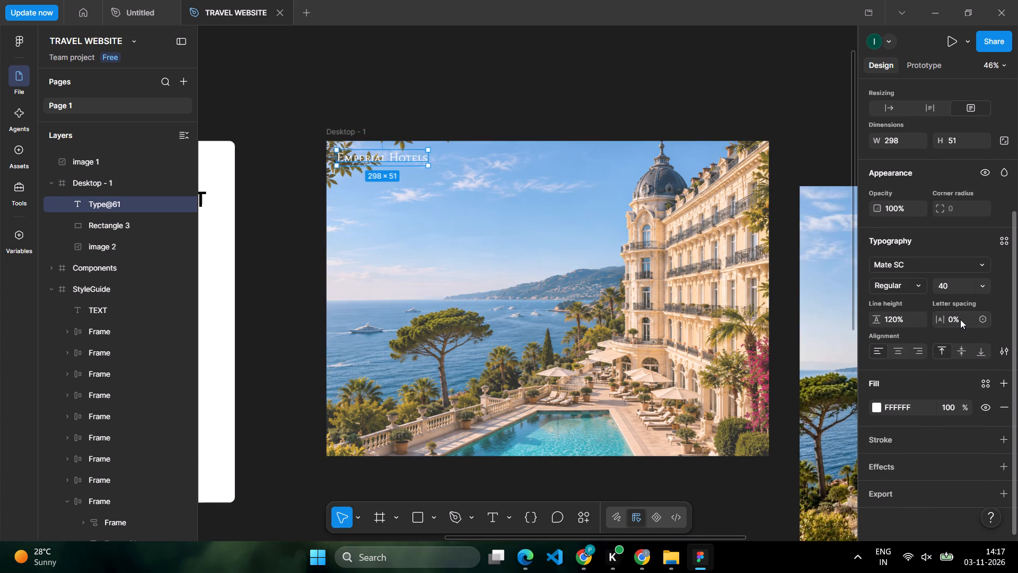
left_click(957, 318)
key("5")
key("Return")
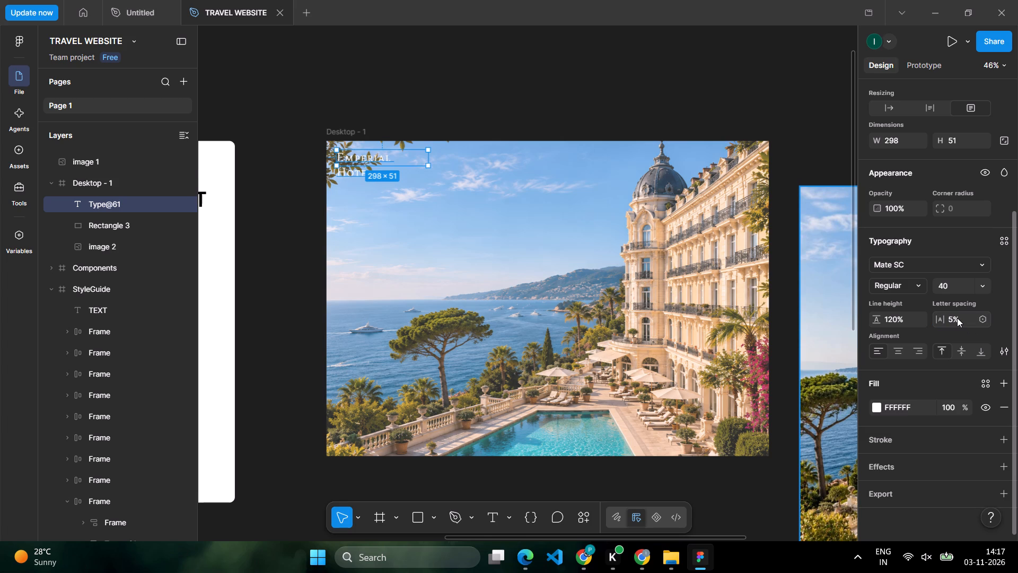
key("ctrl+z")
Set the font size of the Emperial Hotels title to 48.
scroll(949, 282, "down", 1)
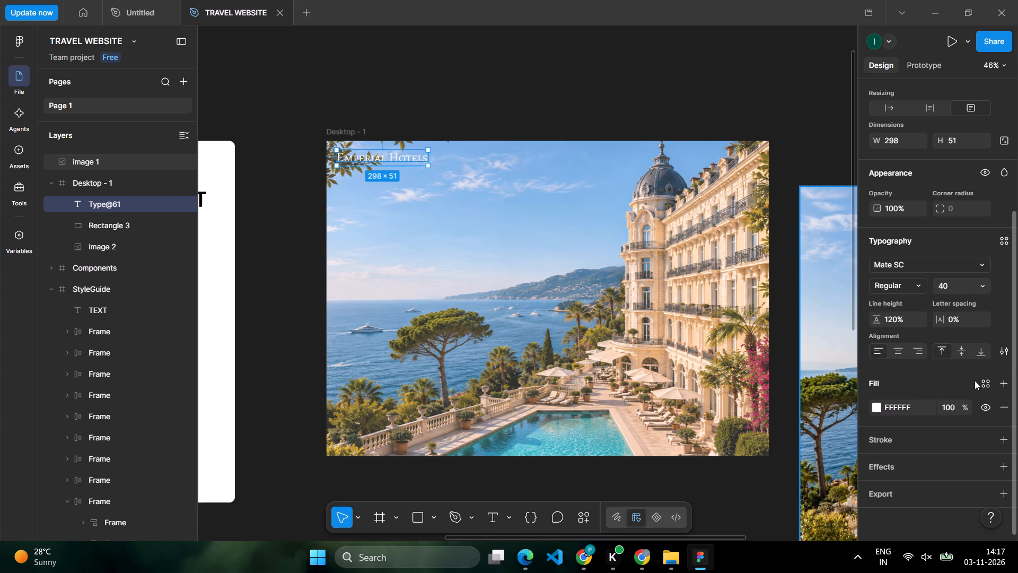
left_click(411, 155)
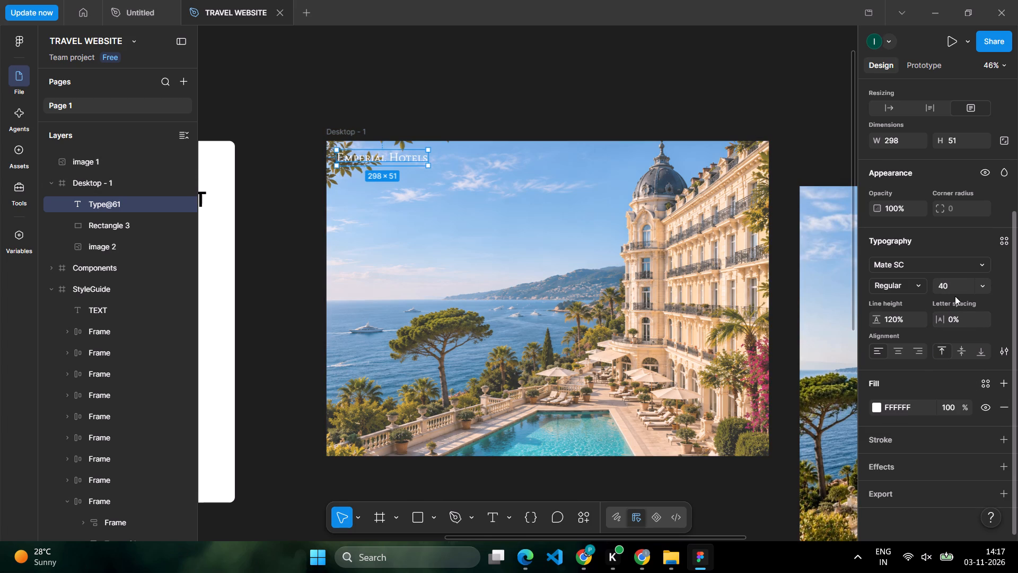
scroll(953, 288, "down", 3)
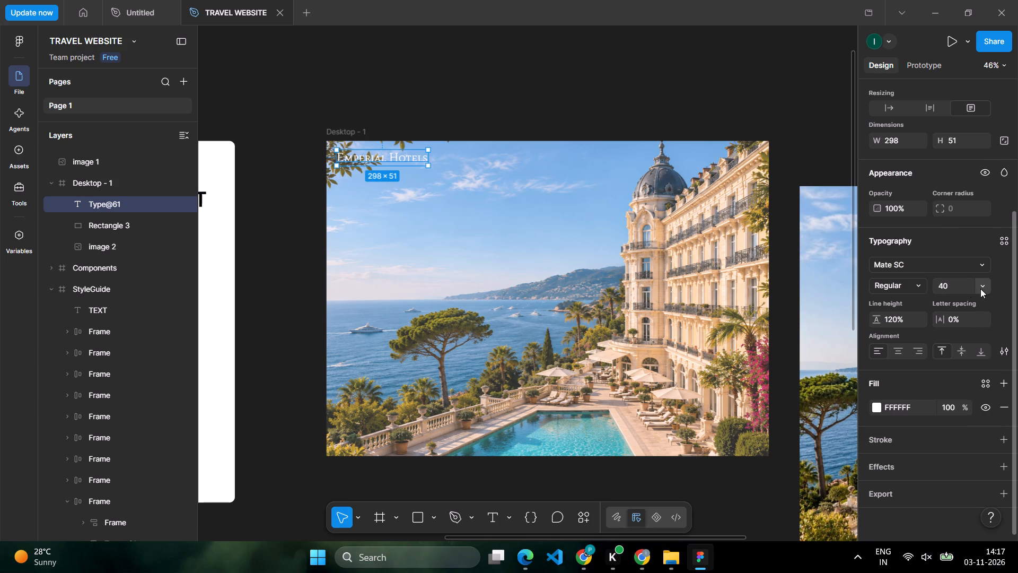
left_click(980, 289)
left_click(977, 305)
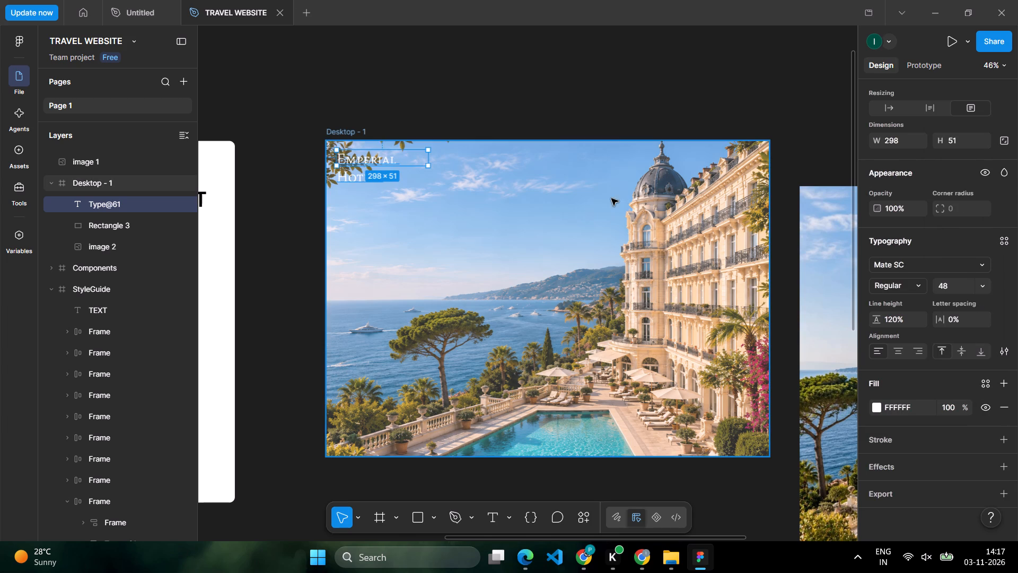
Widen the Emperial Hotels text box to about 373 so the title fits on one line.
left_click_drag(429, 159, 451, 159)
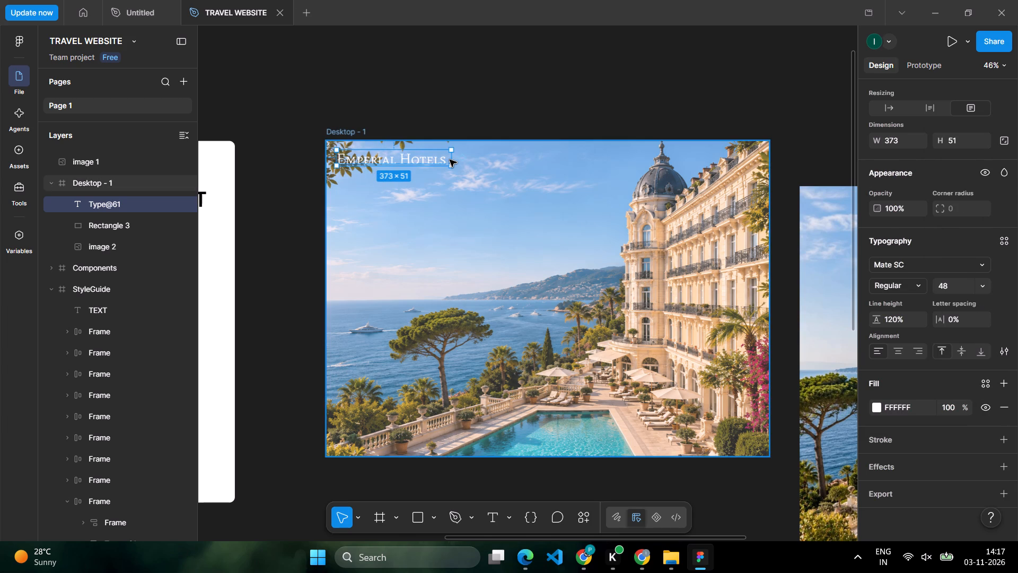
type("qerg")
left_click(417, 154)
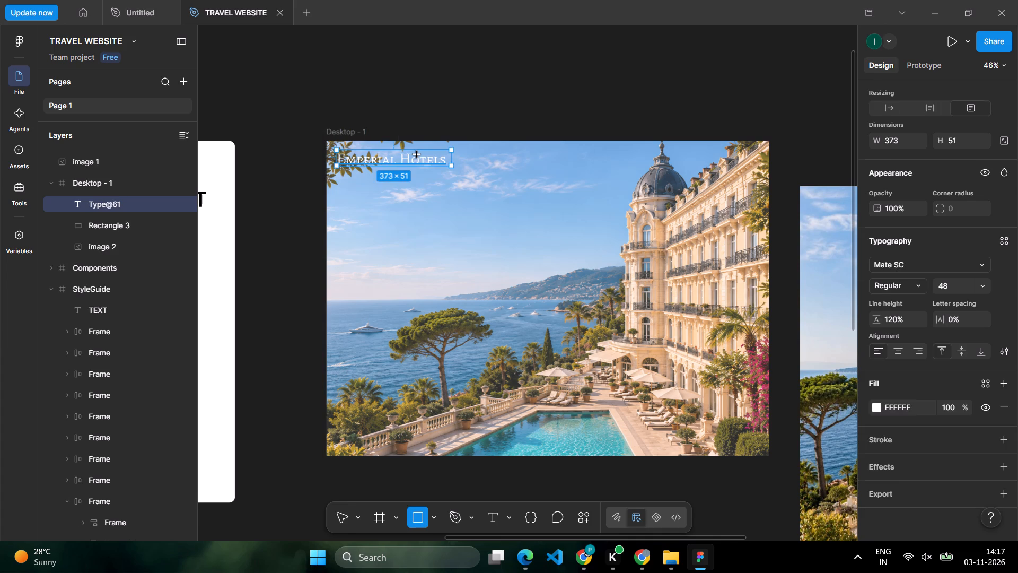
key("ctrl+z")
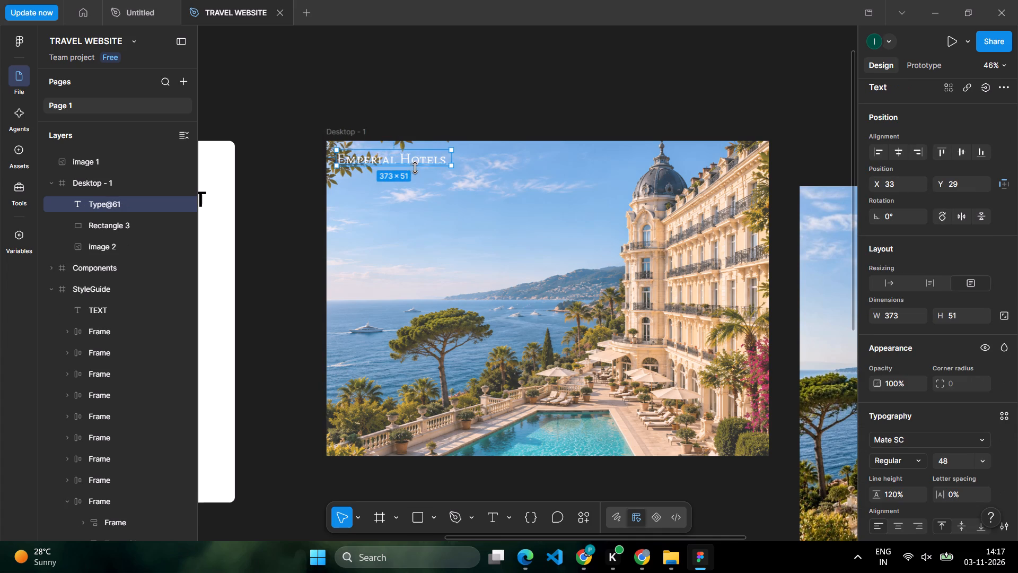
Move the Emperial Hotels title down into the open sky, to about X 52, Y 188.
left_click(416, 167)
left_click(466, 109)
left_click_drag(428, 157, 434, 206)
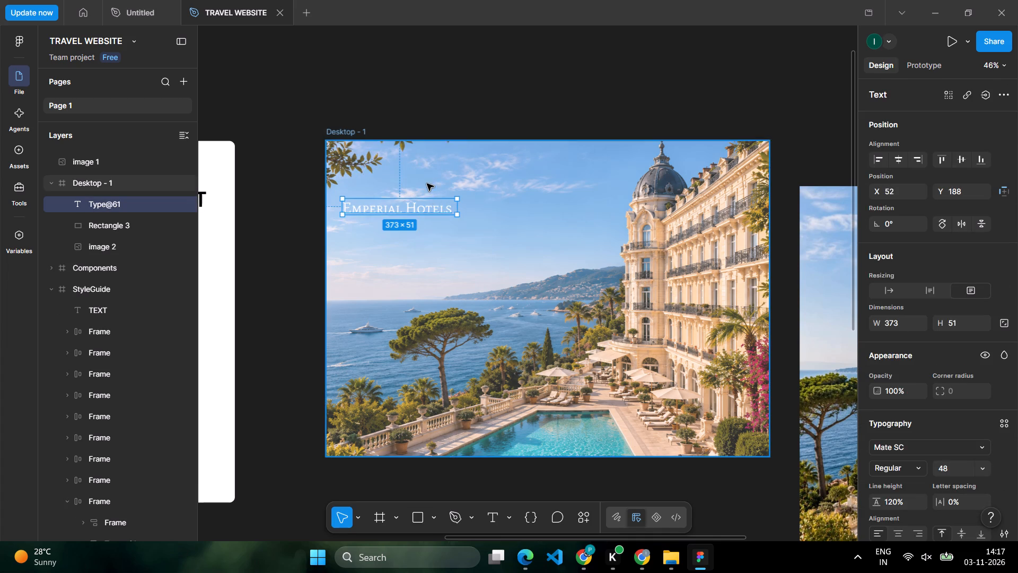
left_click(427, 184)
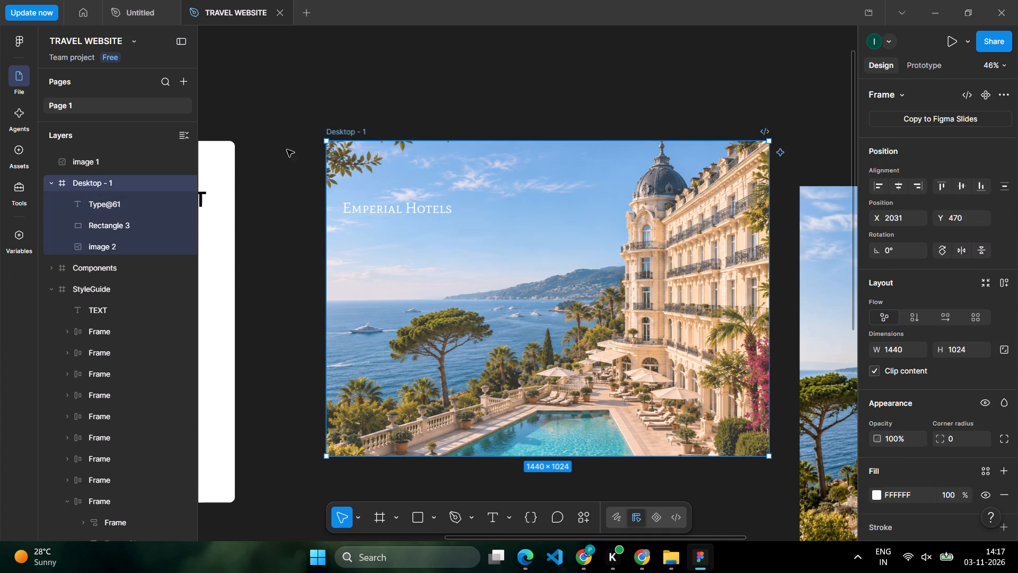
Enlarge the image 2 hotel photo to about 1882 × 1411 and reposition it at about X -442, Y -92, covering the Desktop - 1 frame.
left_click(105, 246)
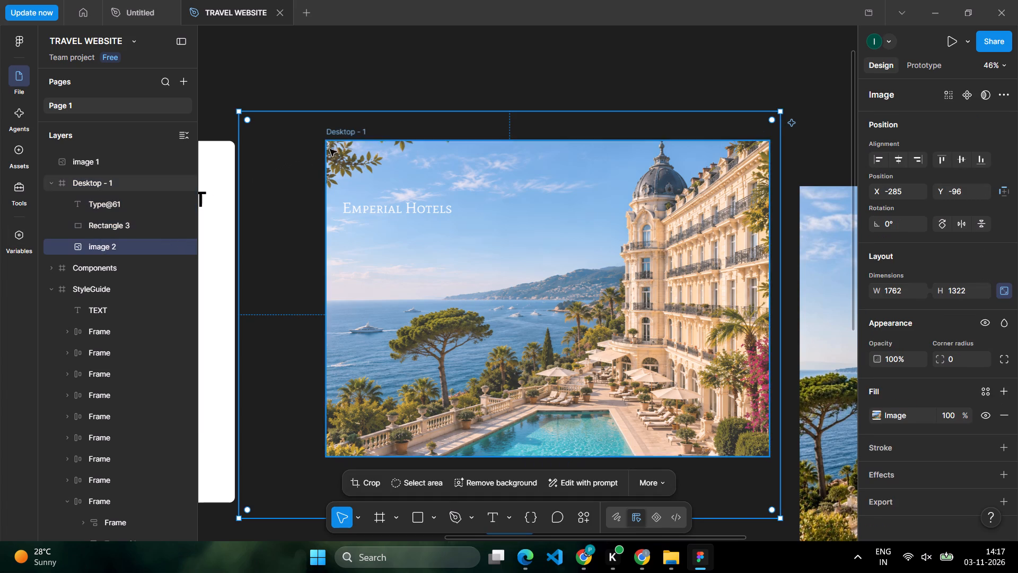
left_click_drag(235, 112, 213, 95)
left_click_drag(578, 198, 576, 206)
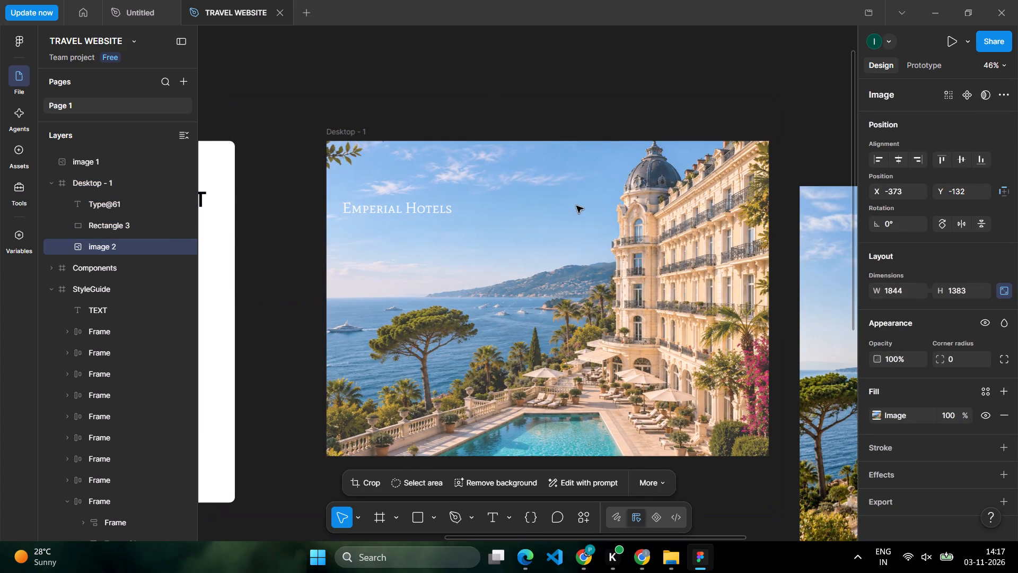
left_click_drag(576, 206, 574, 220)
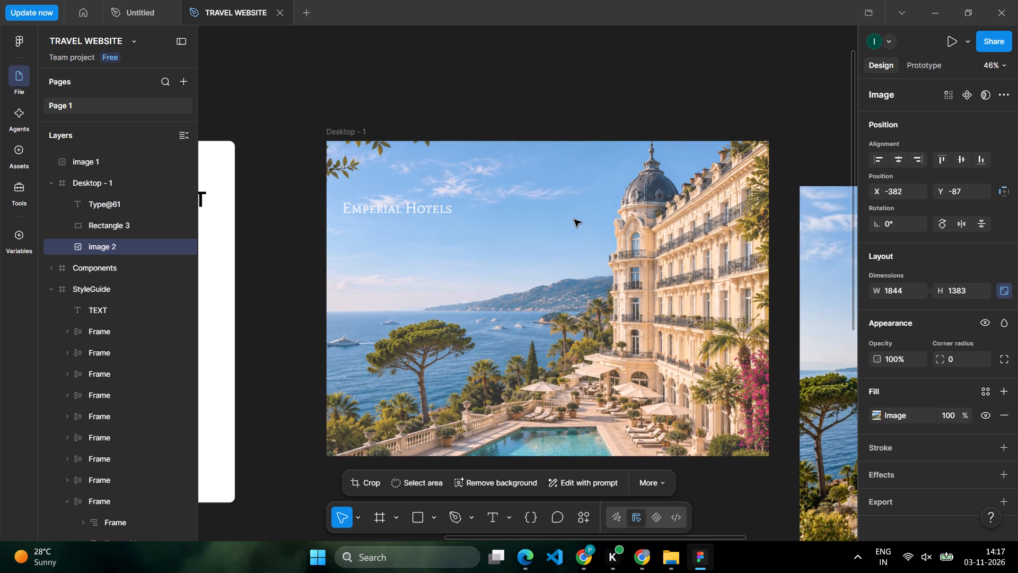
left_click_drag(574, 220, 576, 225)
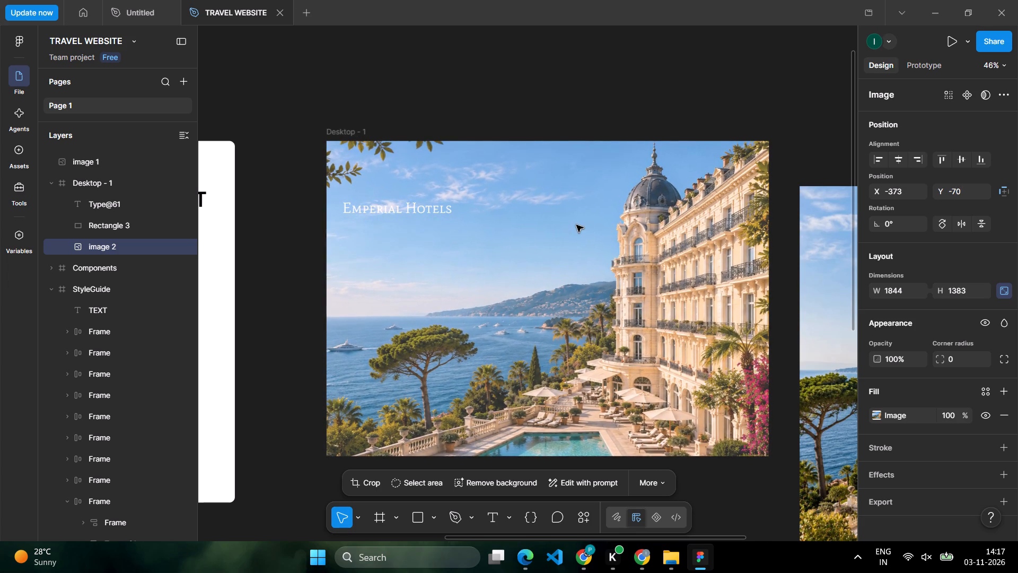
left_click_drag(576, 225, 564, 220)
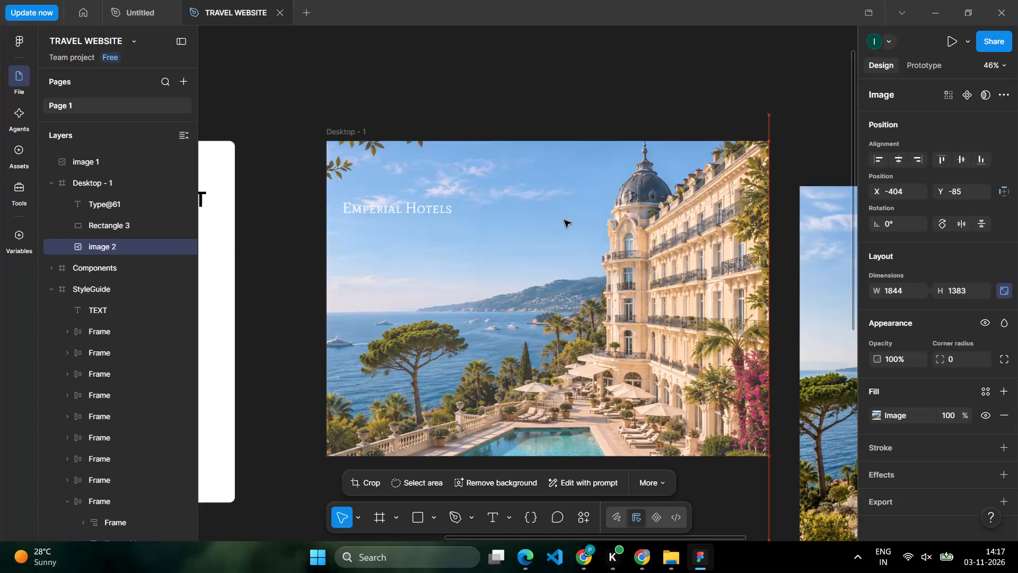
left_click_drag(564, 220, 555, 222)
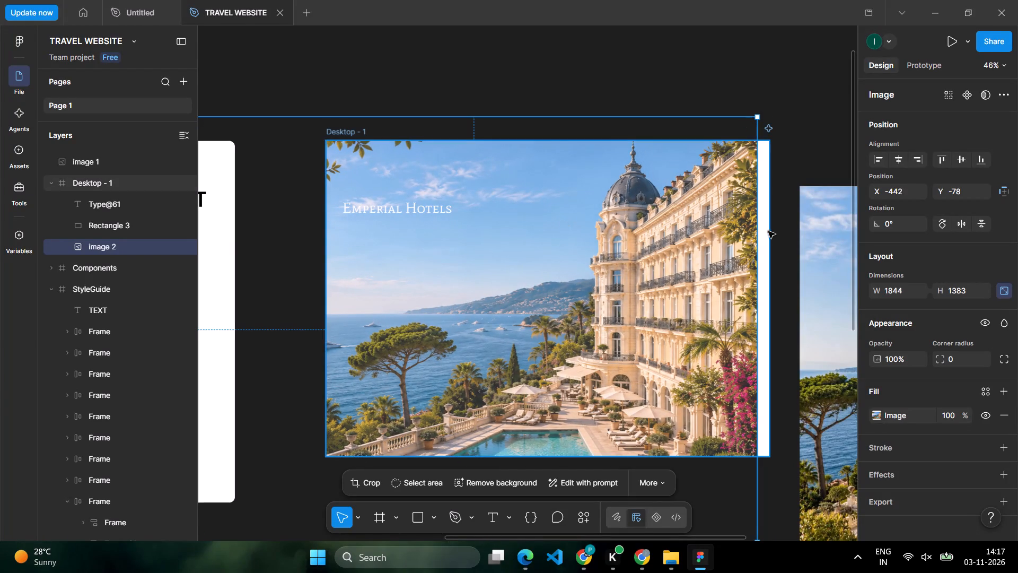
left_click_drag(755, 233, 761, 232)
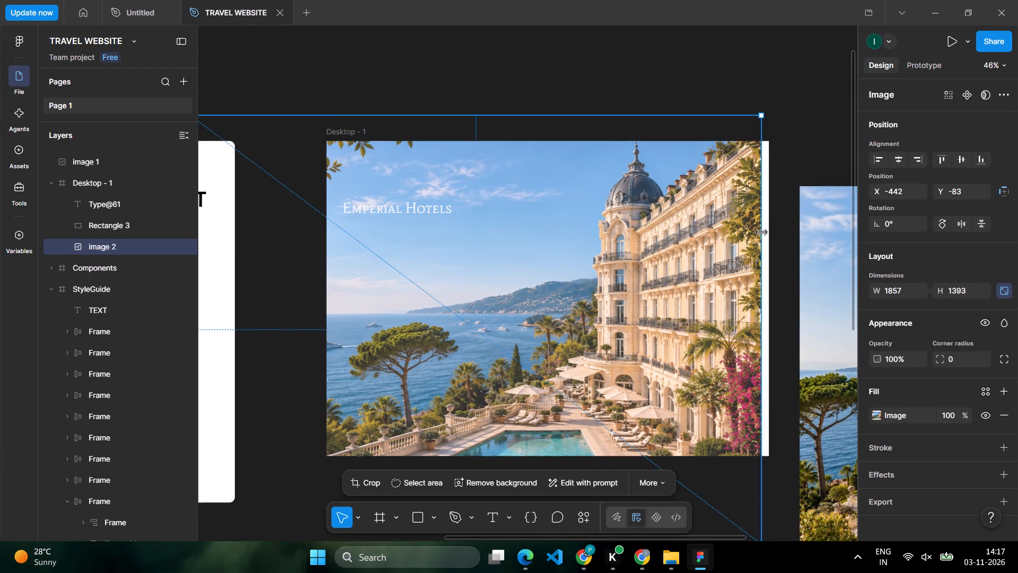
left_click_drag(761, 232, 768, 232)
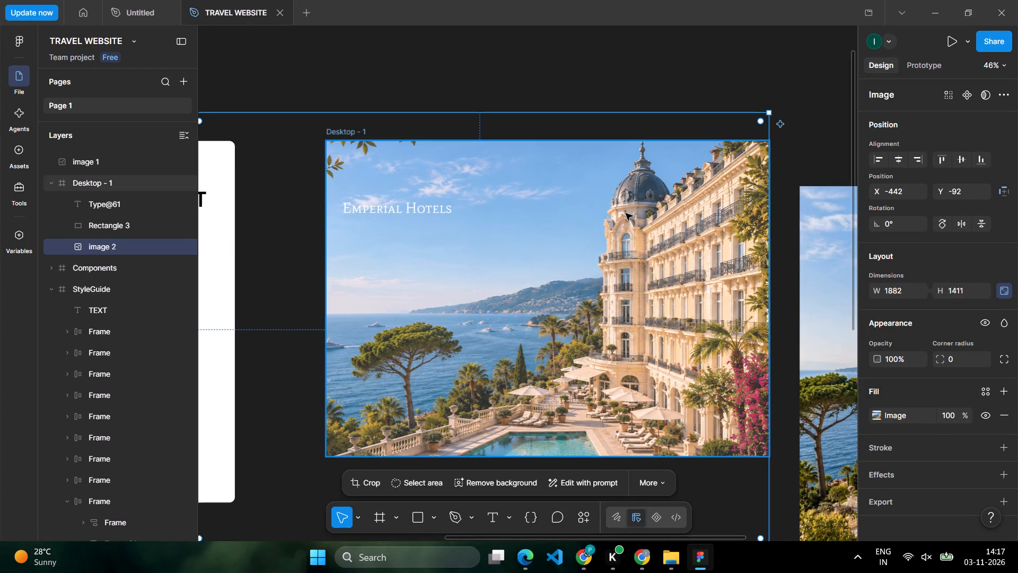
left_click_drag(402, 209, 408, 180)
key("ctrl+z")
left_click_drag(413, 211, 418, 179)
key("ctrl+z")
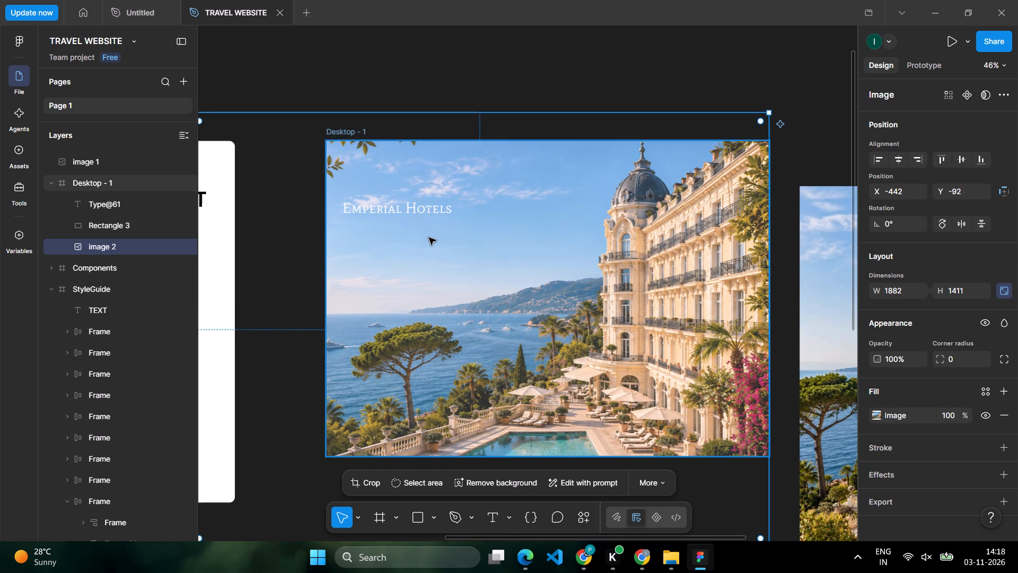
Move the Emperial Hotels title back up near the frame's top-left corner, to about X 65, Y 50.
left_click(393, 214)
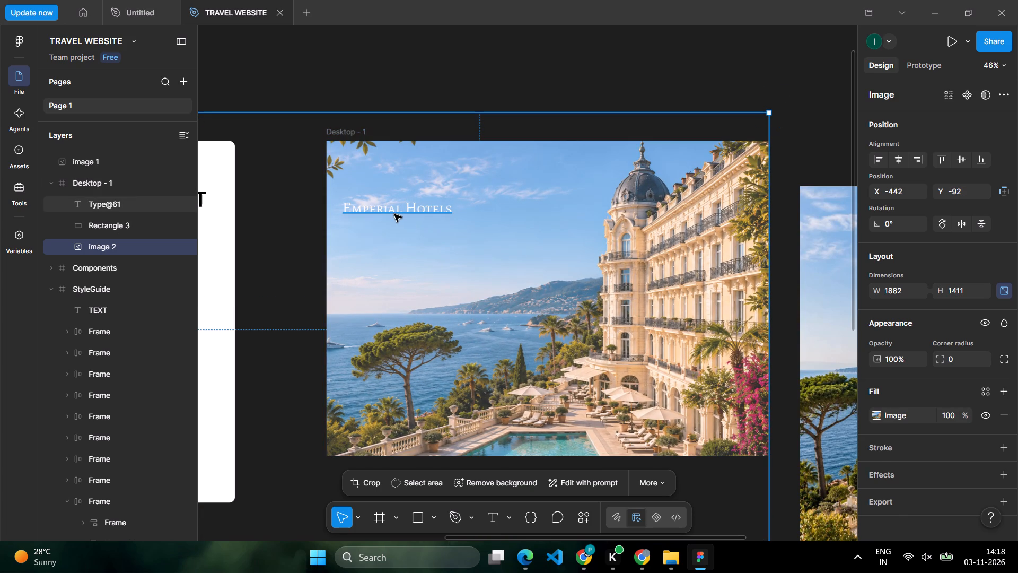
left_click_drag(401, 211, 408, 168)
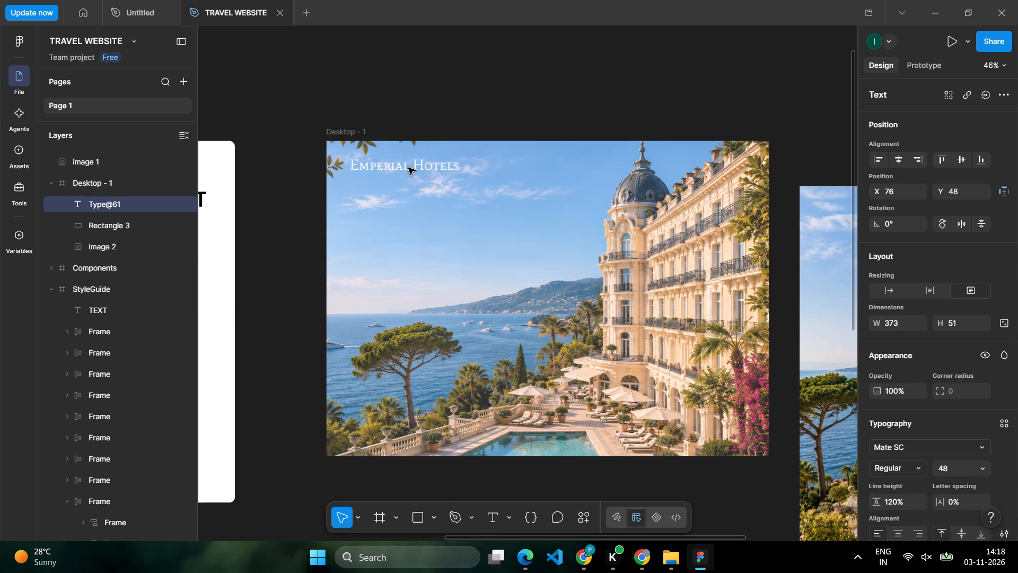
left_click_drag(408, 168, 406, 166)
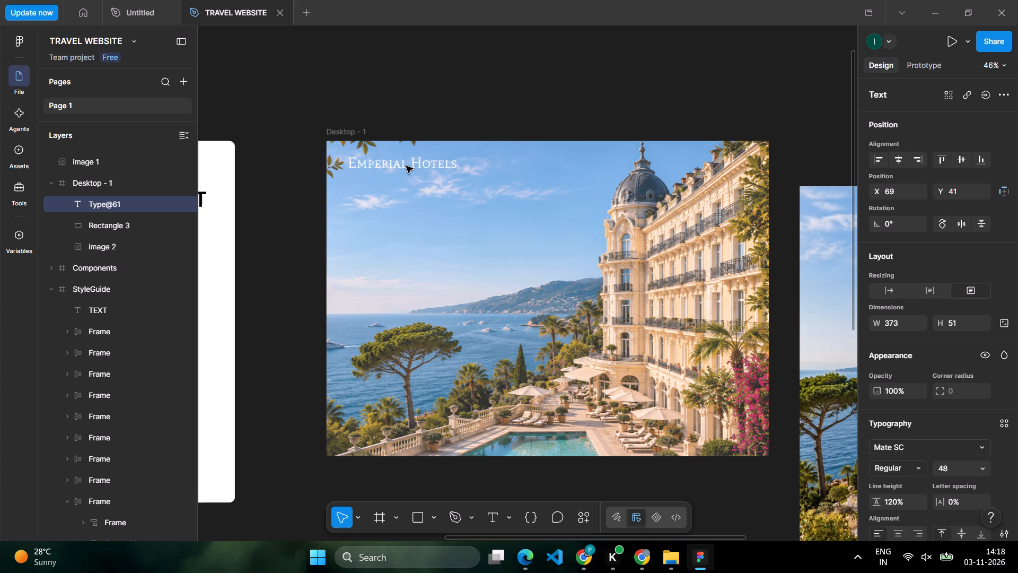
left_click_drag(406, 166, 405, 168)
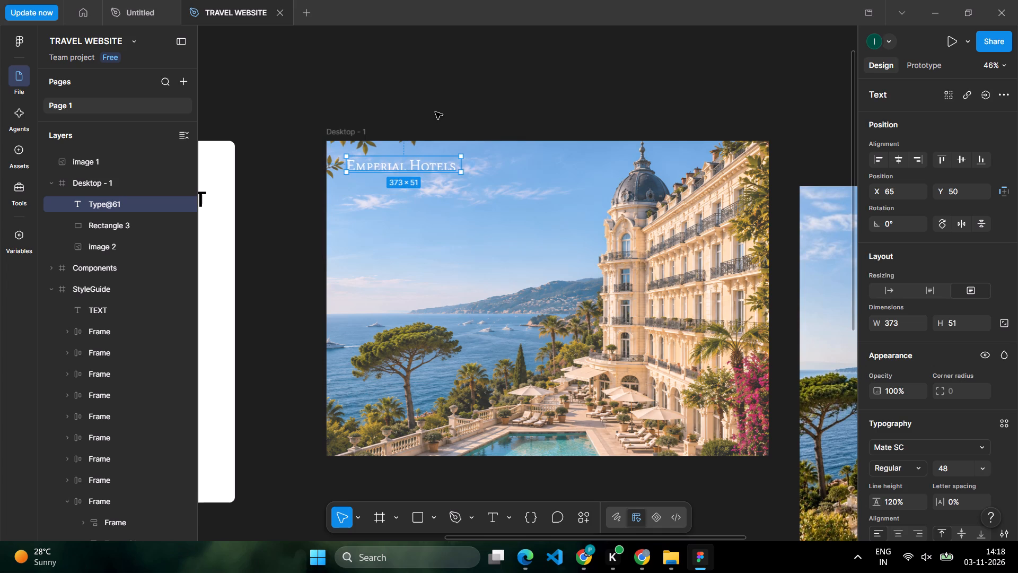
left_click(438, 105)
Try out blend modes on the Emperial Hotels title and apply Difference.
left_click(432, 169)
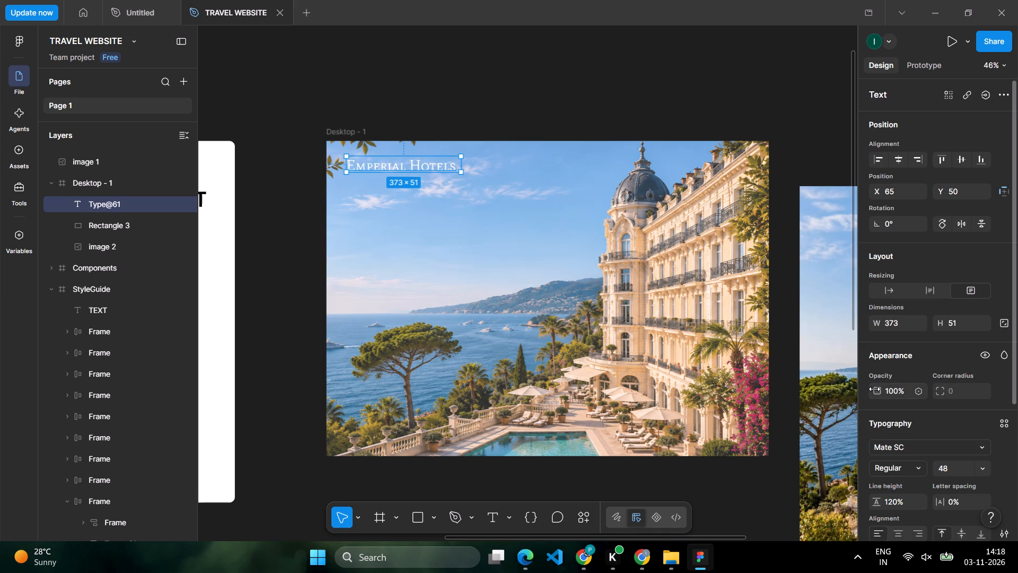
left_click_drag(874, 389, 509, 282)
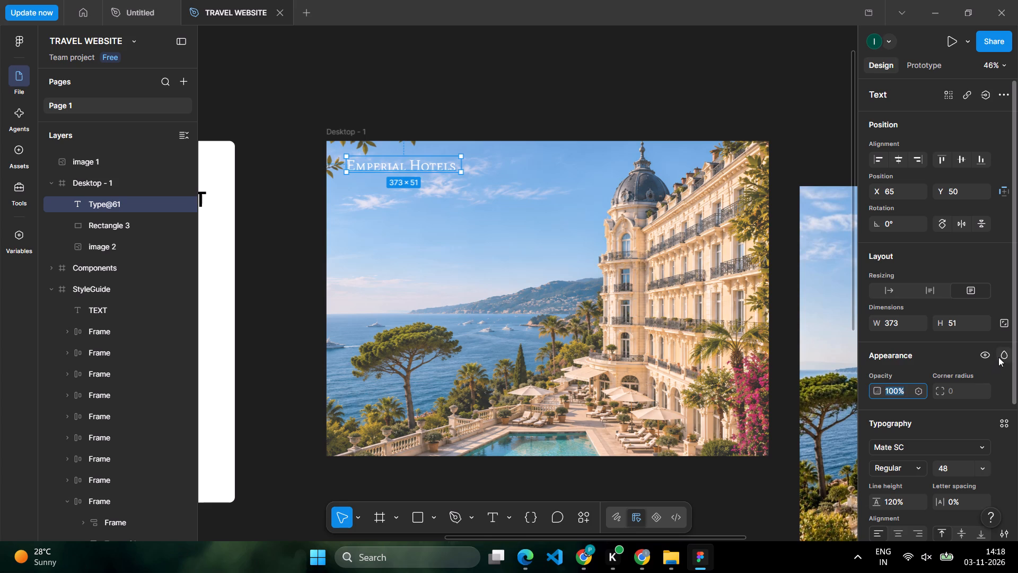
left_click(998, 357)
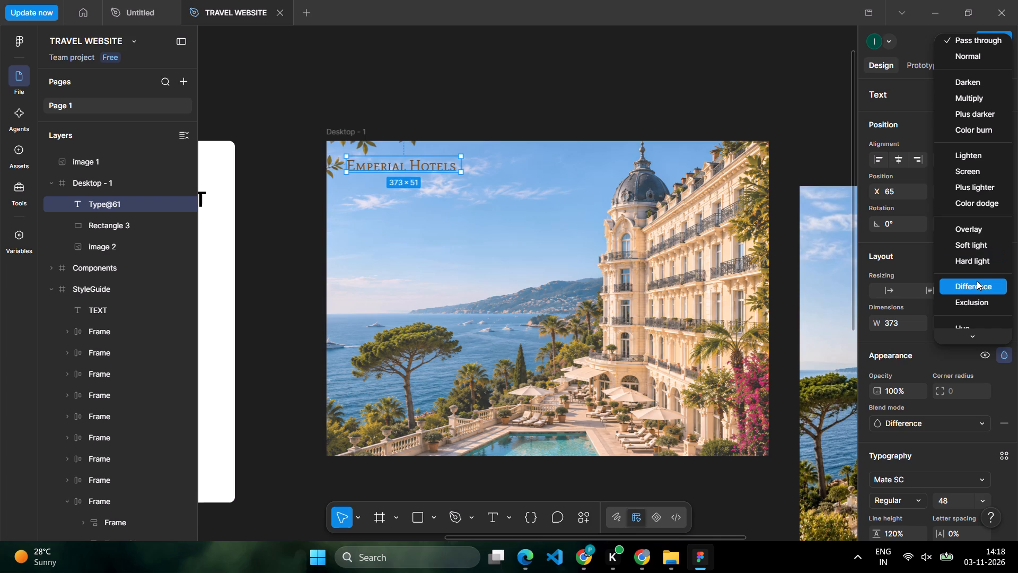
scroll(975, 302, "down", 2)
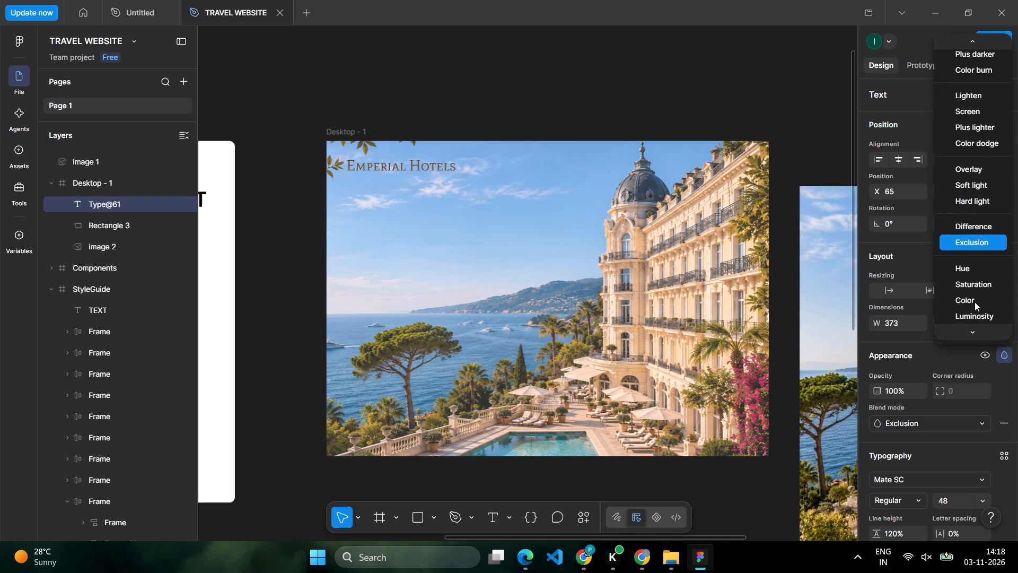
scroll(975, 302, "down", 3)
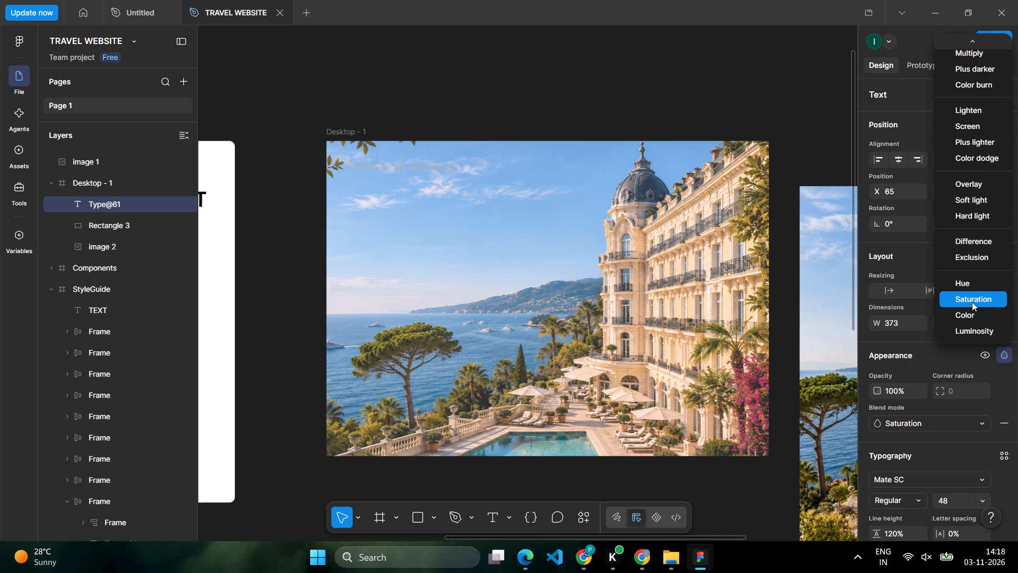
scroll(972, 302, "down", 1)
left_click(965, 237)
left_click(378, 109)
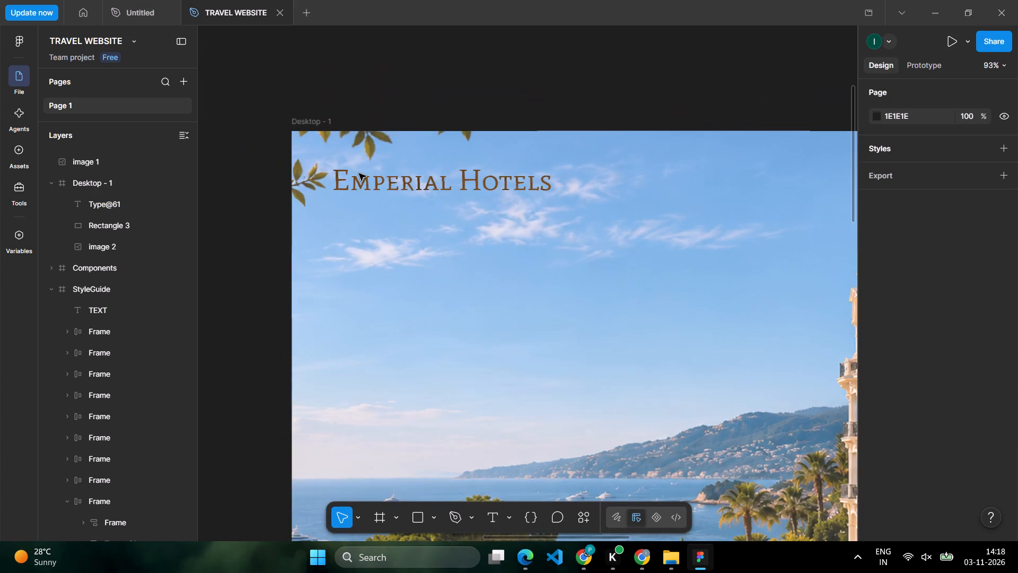
Delete the Emperial Hotels title from the Desktop - 1 frame.
left_click(368, 185)
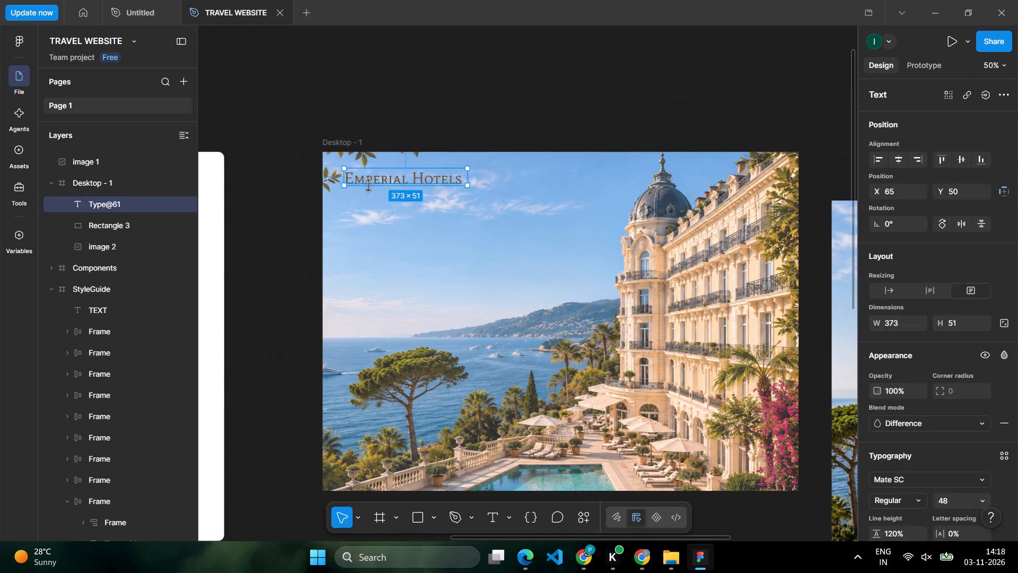
scroll(376, 188, "left", 1)
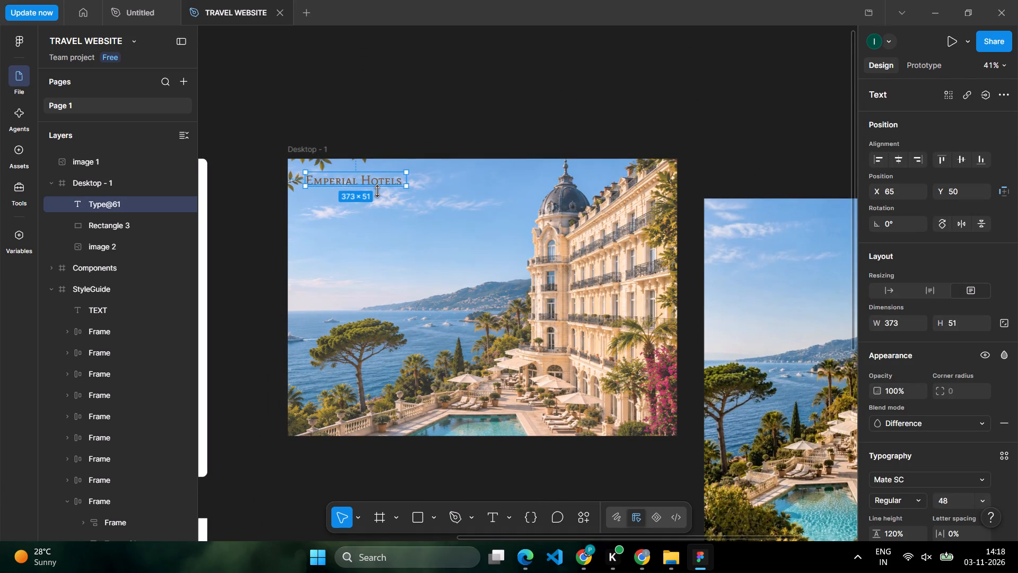
key("ctrl+s")
key("ctrl+a")
left_click(383, 180)
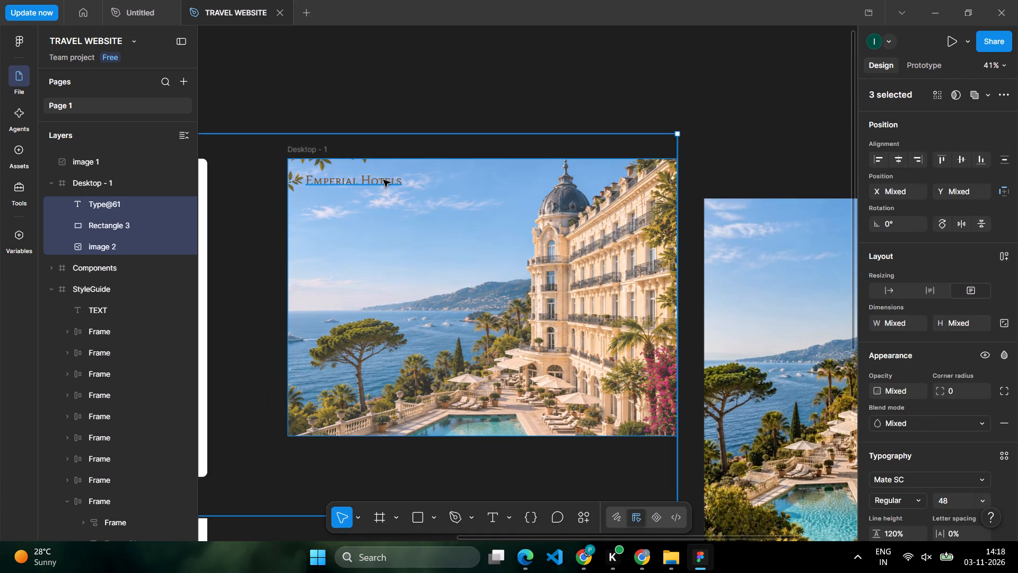
key("ctrl+z")
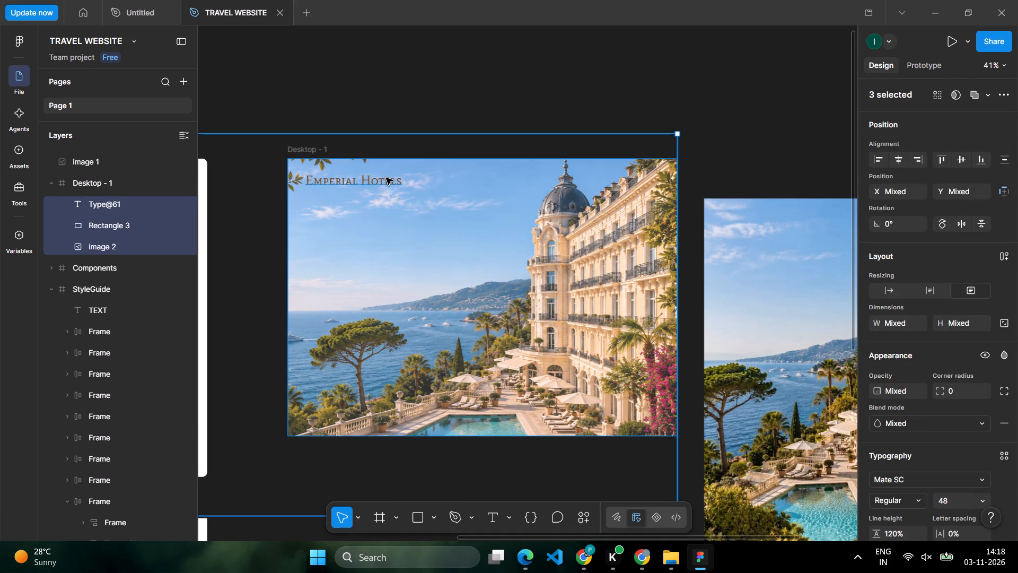
left_click(386, 178, "ctrl")
left_click(386, 183)
key("Delete")
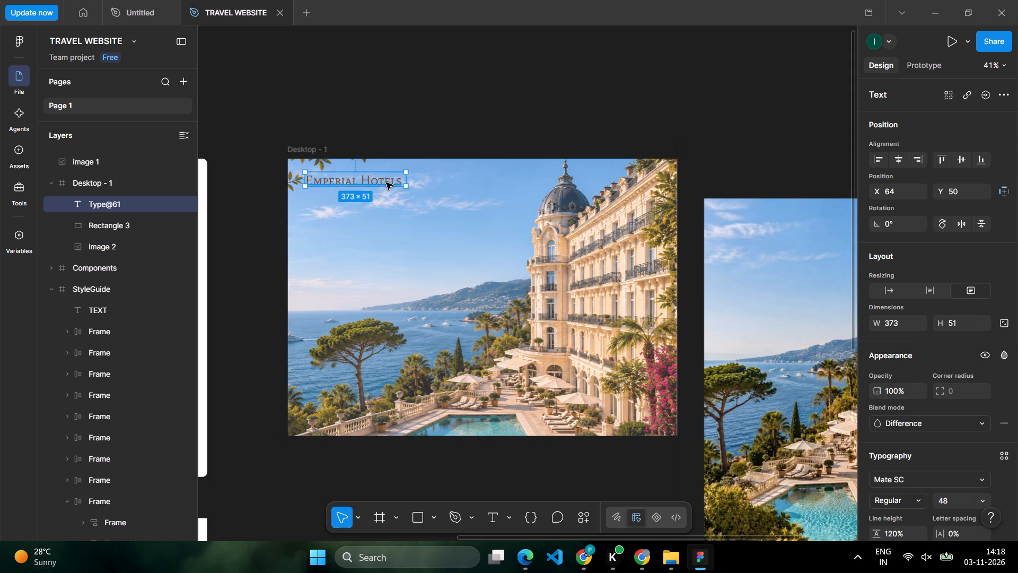
left_click(385, 183)
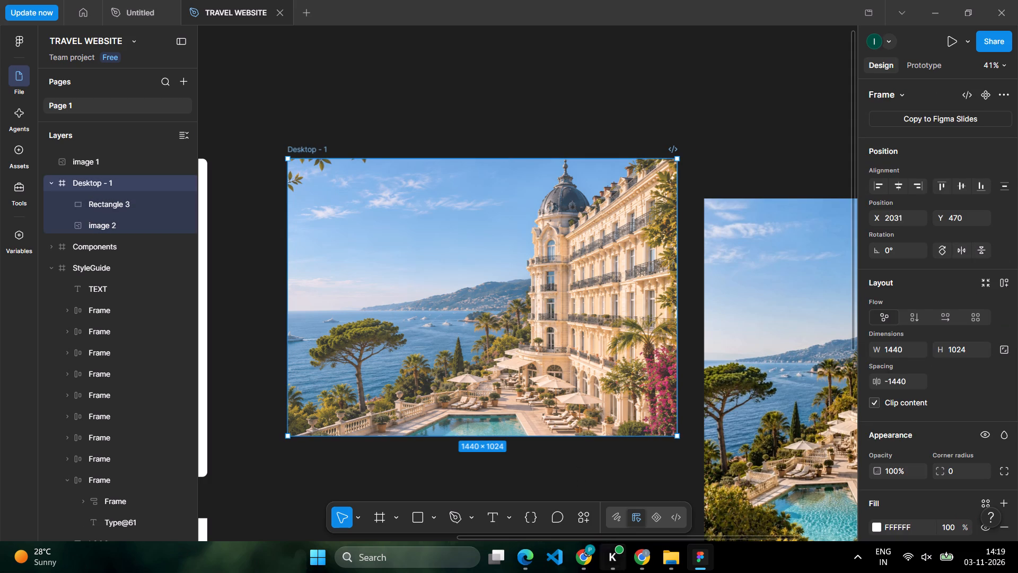
Switch to Chrome and examine the Duke Boutique Hotel web design concept on Dribbble in its enlarged view.
left_click(572, 559)
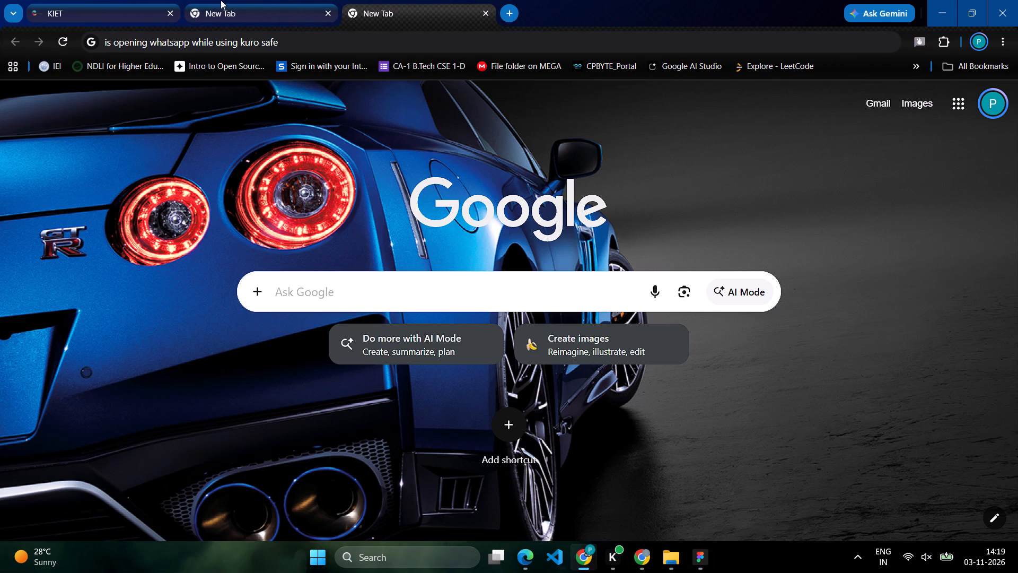
left_click(652, 553)
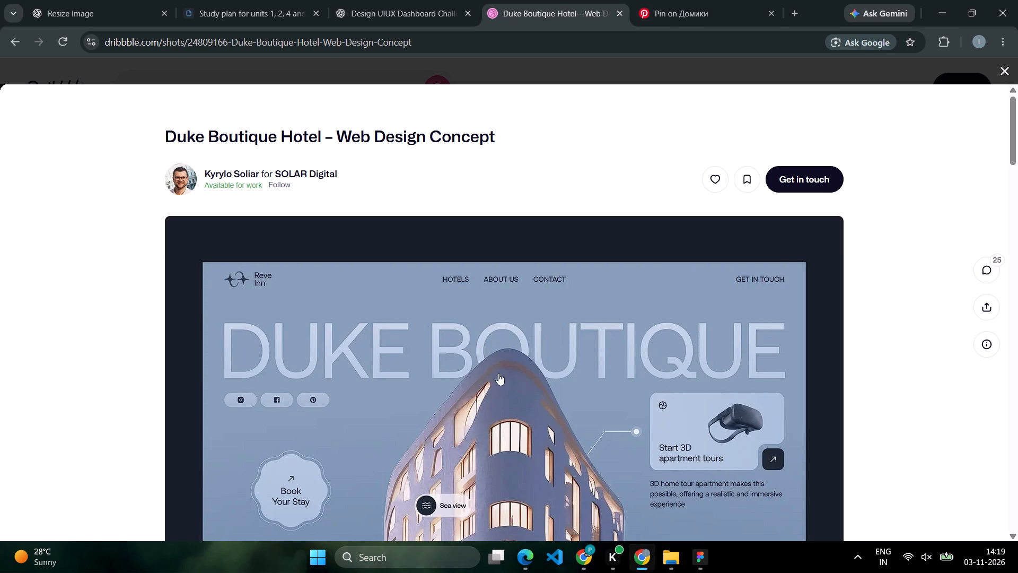
scroll(496, 368, "down", 1)
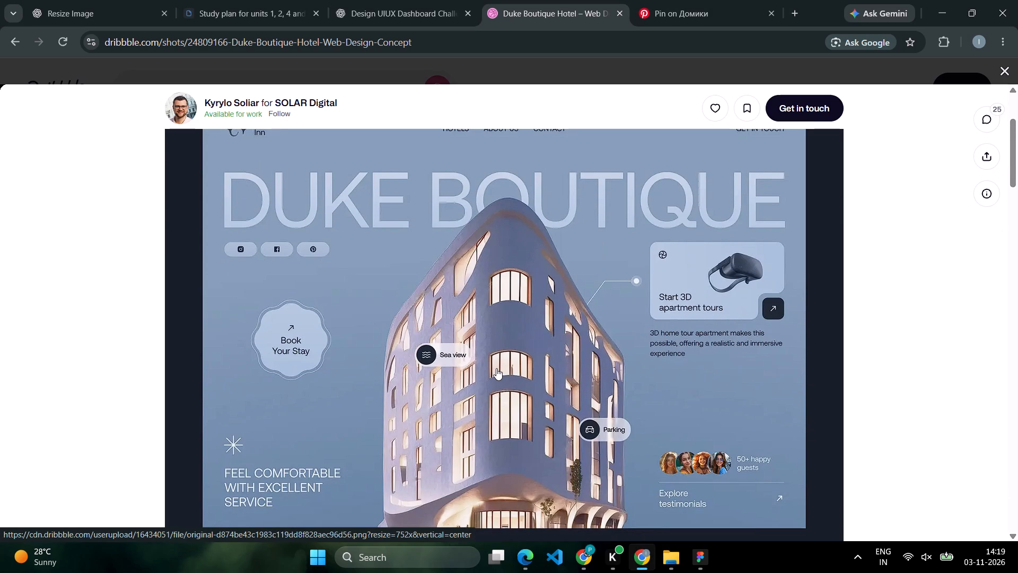
left_click(429, 352)
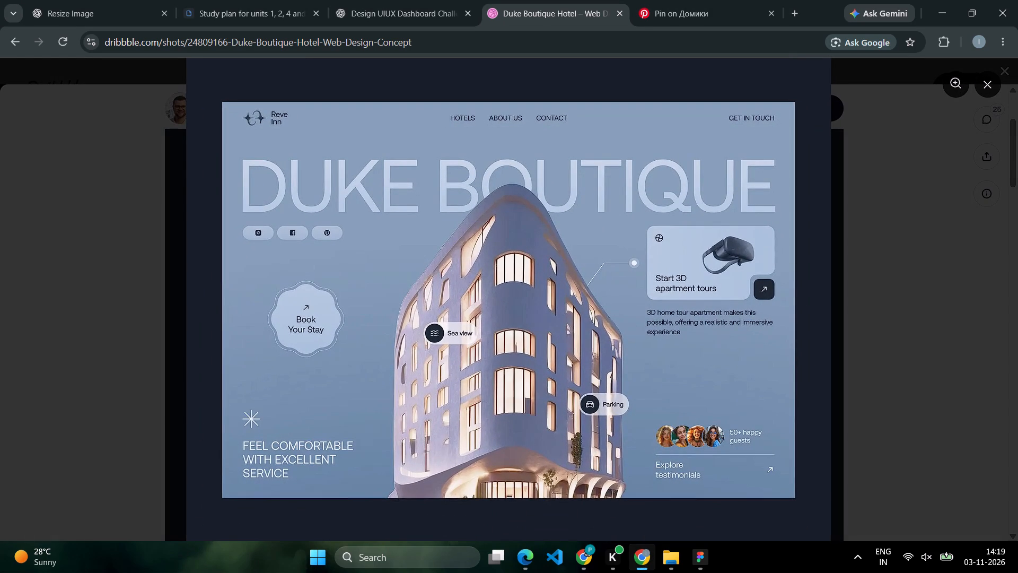
left_click(429, 0)
left_click(528, 3)
Close the enlarged view and examine the Duke Boutique Hotel shot page, including its layout and design description.
scroll(646, 241, "down", 2)
scroll(757, 287, "down", 2)
left_click(818, 270)
left_click(999, 77)
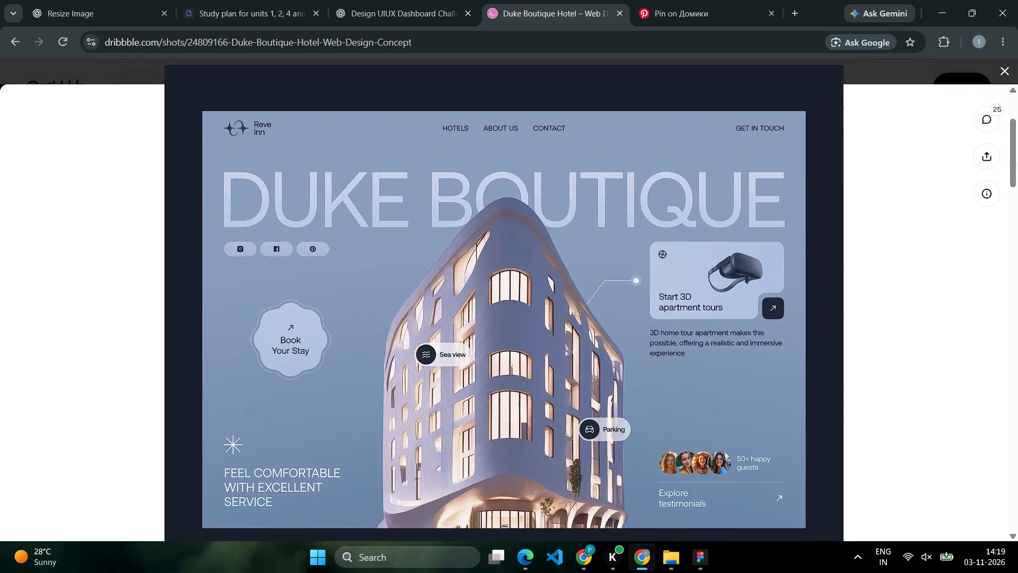
scroll(631, 353, "down", 6)
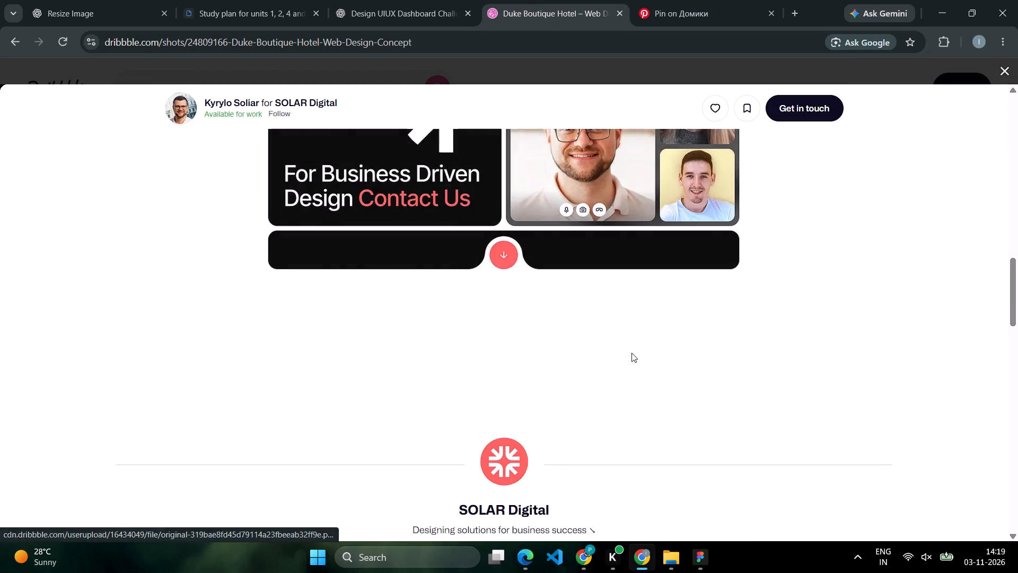
scroll(631, 353, "down", 2)
scroll(631, 353, "up", 10)
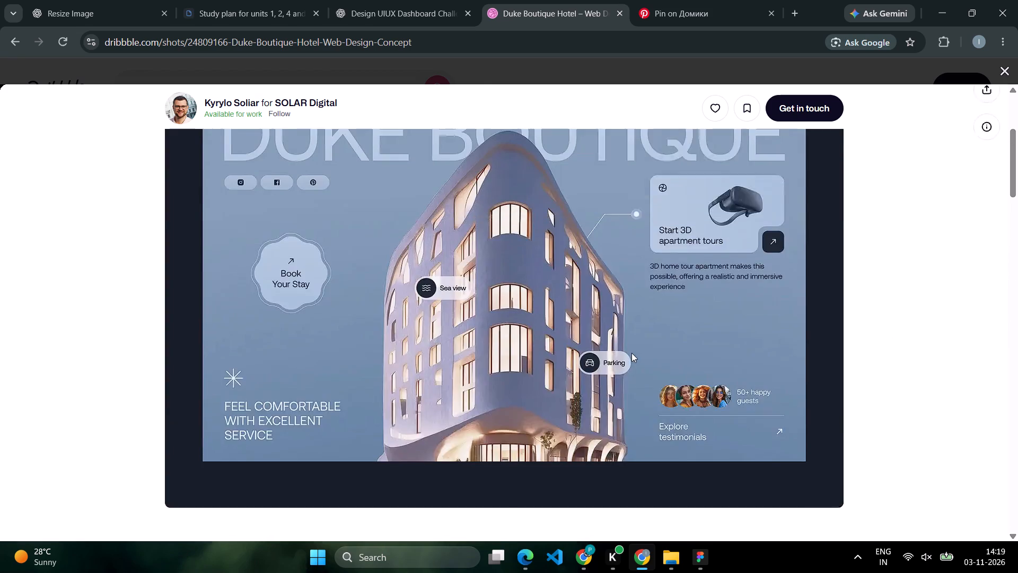
scroll(631, 353, "up", 3)
scroll(576, 335, "down", 1)
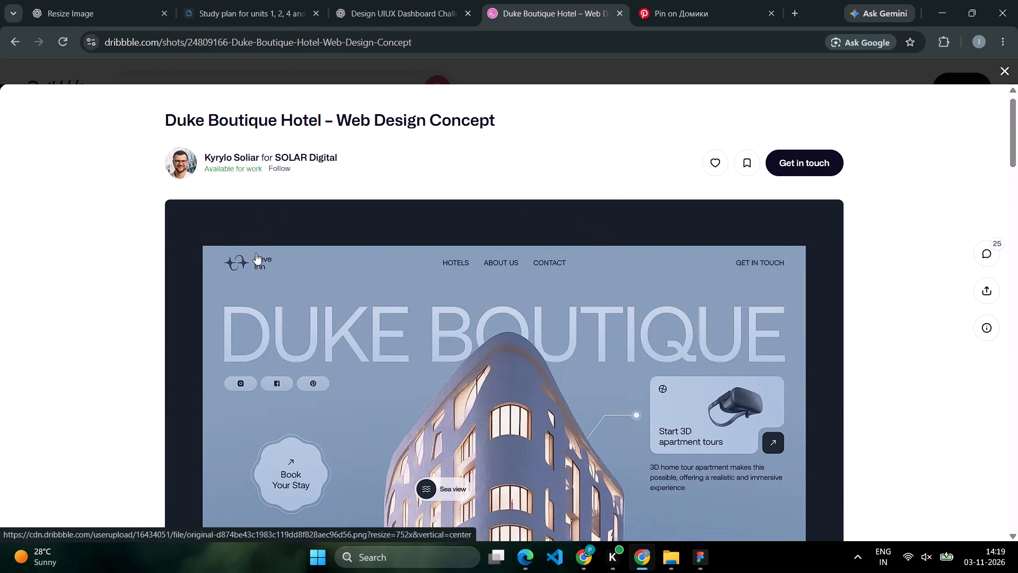
scroll(256, 253, "down", 2)
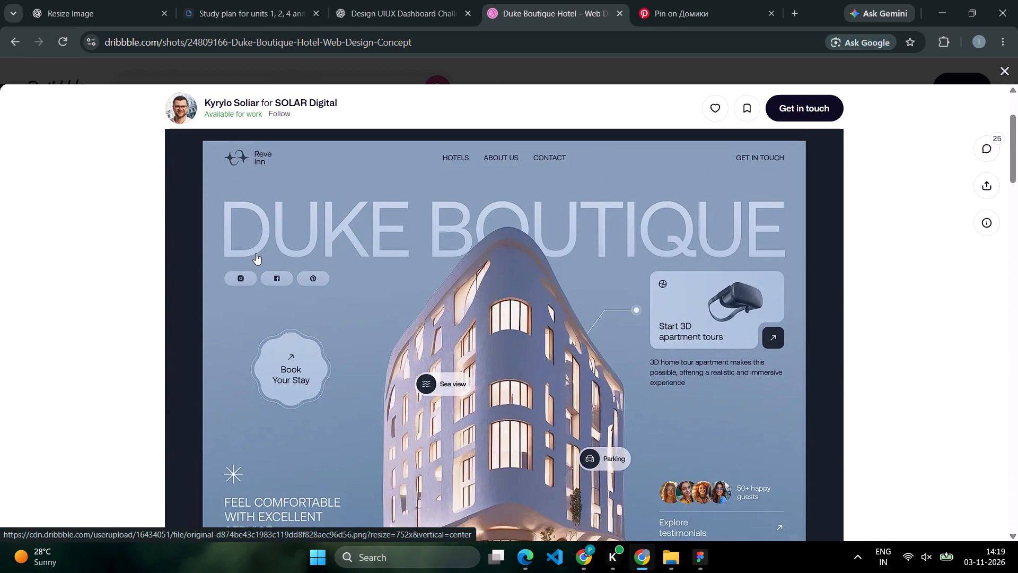
scroll(256, 253, "down", 2)
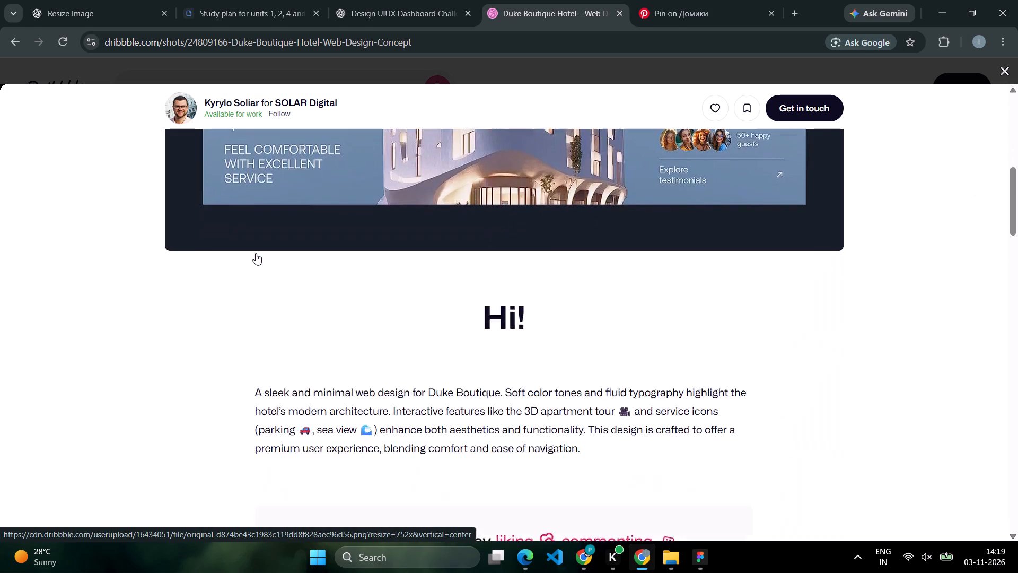
scroll(256, 253, "up", 3)
Open the LUNARI boutique hotel shot from the related suggestions on the Duke Boutique page and try to look through its full design.
scroll(256, 253, "down", 5)
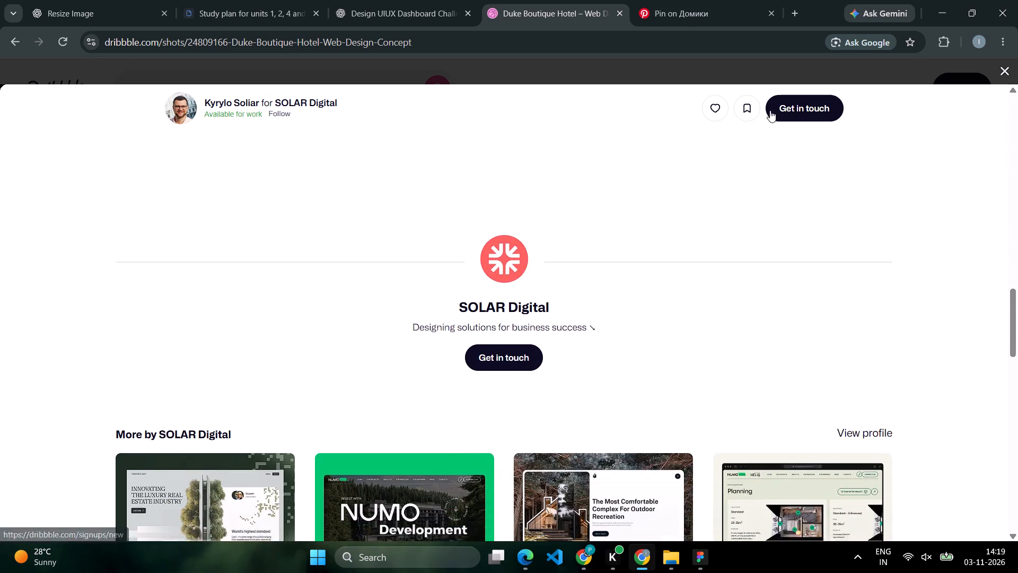
scroll(752, 216, "down", 1)
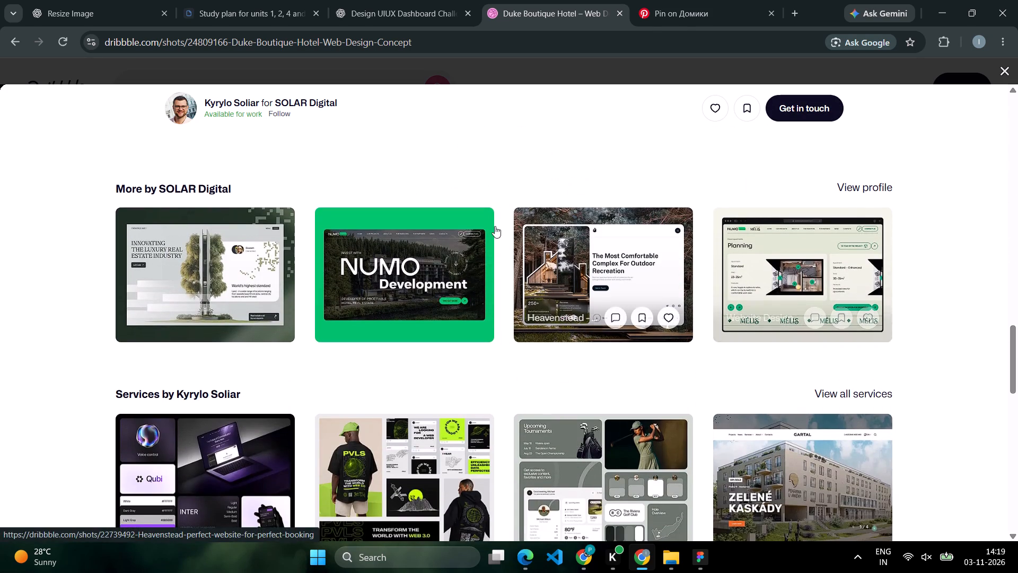
scroll(594, 271, "down", 2)
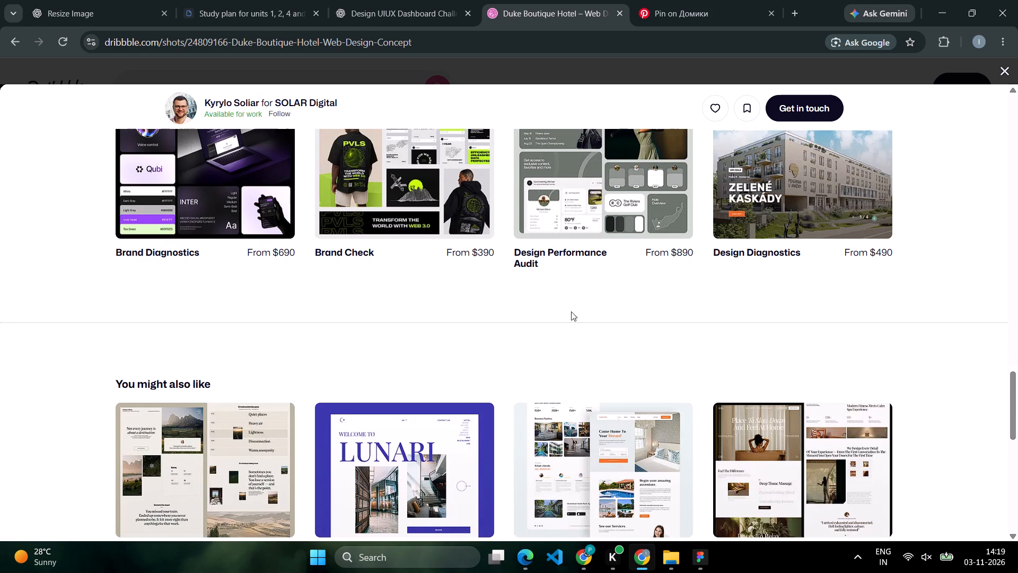
left_click(415, 445)
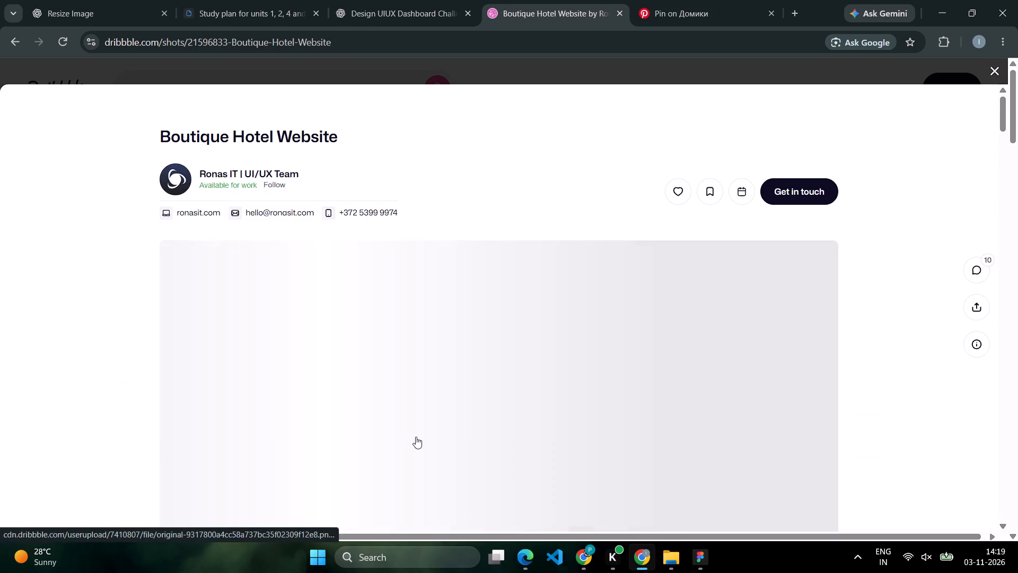
scroll(416, 437, "down", 2)
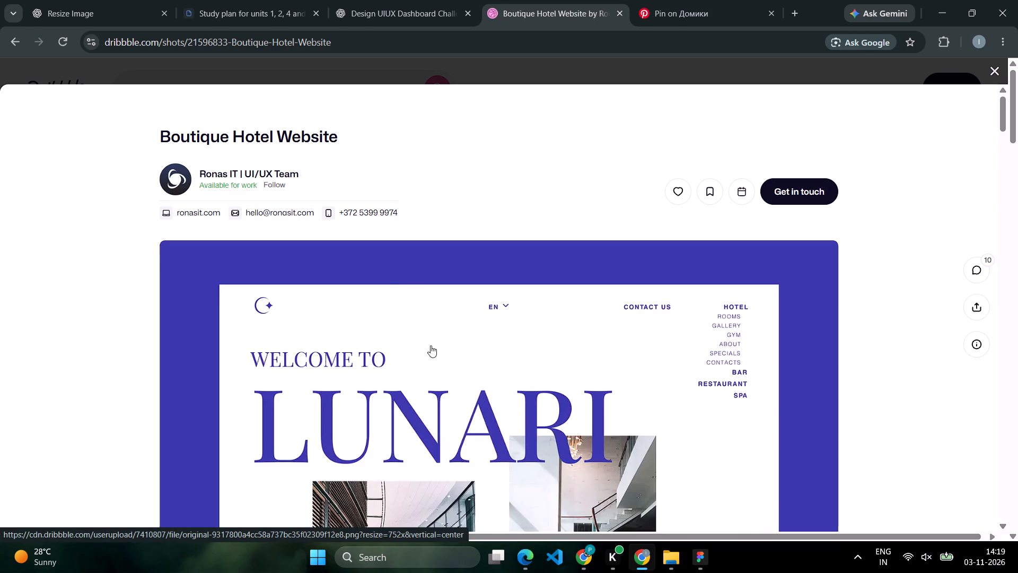
scroll(386, 267, "down", 2)
scroll(815, 405, "down", 1)
left_click_drag(1003, 118, 1003, 127)
scroll(640, 317, "down", 1)
scroll(568, 282, "down", 2)
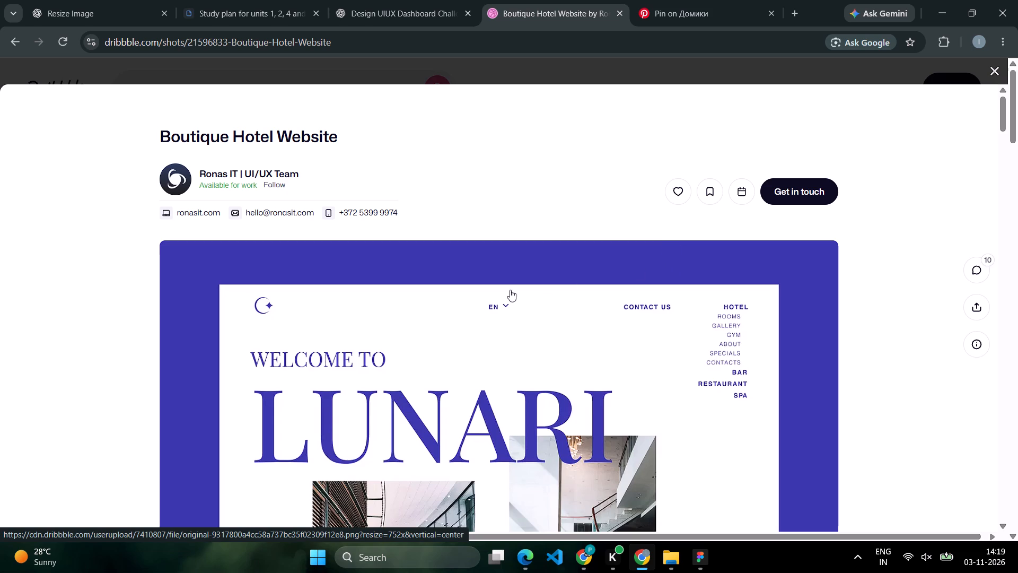
scroll(338, 291, "down", 3)
left_click_drag(1017, 106, 1017, 134)
left_click(1017, 134)
left_click_drag(1013, 137, 1013, 137)
left_click_drag(1013, 137, 1012, 171)
scroll(801, 278, "down", 4)
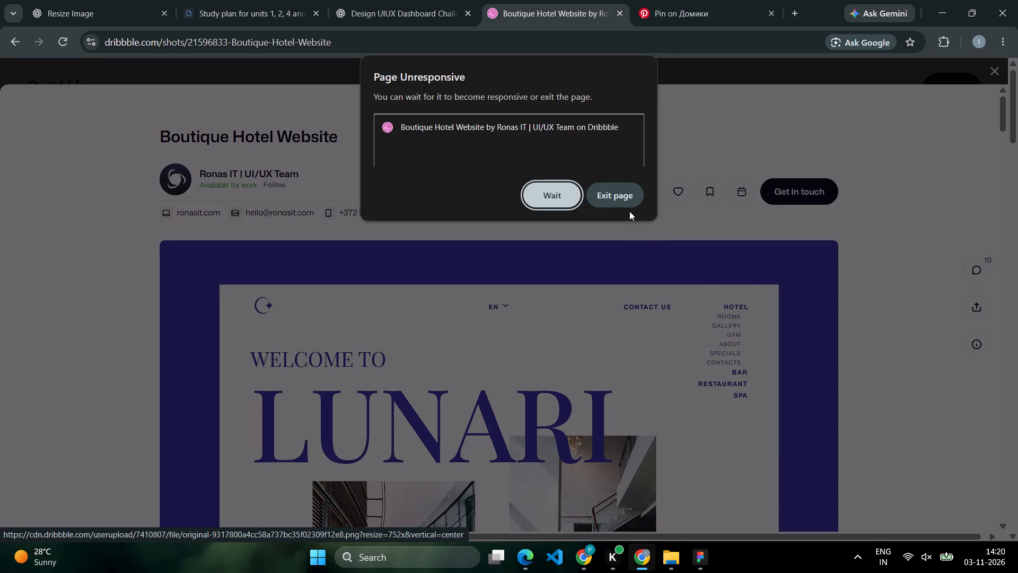
Keep the Boutique Hotel Website shot page open, reload it and try to look through the LUNARI design again.
left_click(563, 195)
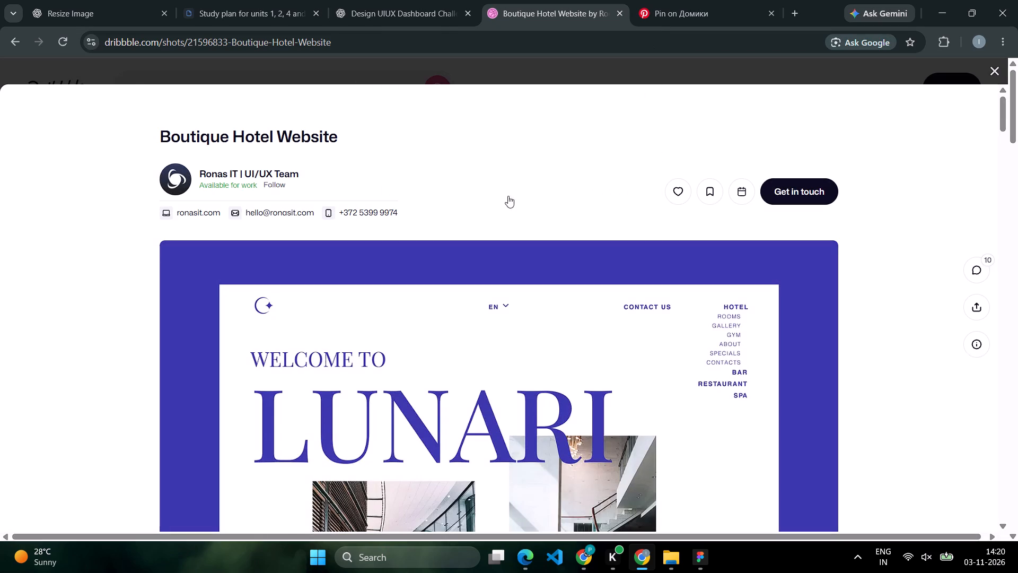
left_click(58, 45)
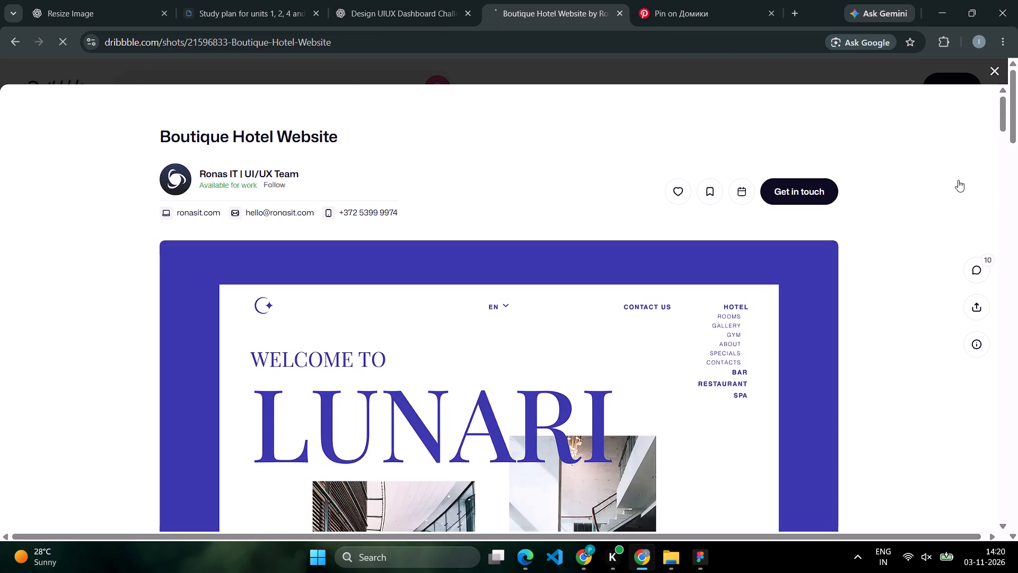
left_click_drag(1014, 135, 1014, 150)
scroll(1016, 136, "down", 3)
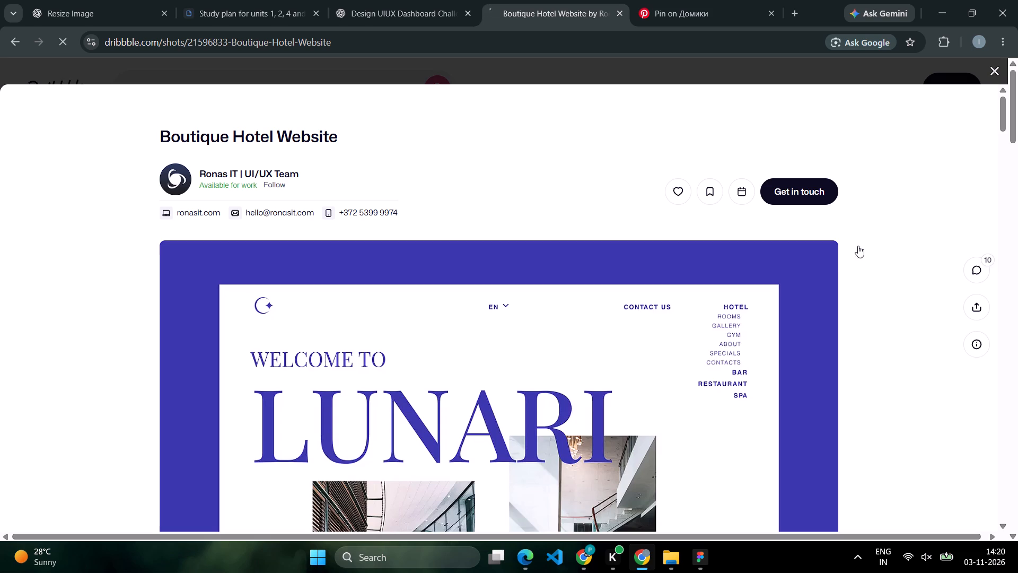
scroll(702, 267, "down", 2)
left_click(380, 13)
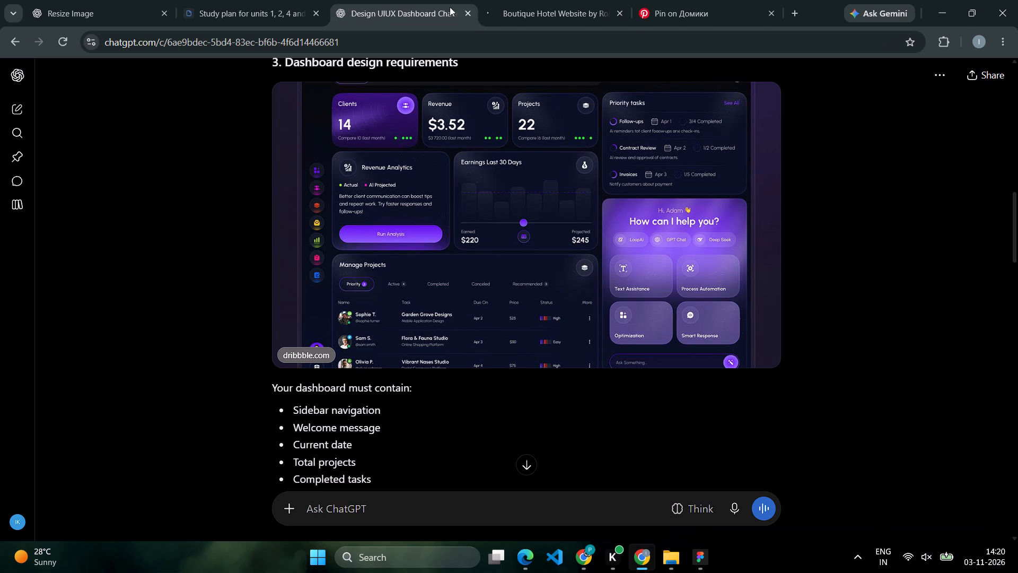
left_click(604, 0)
scroll(647, 336, "down", 2)
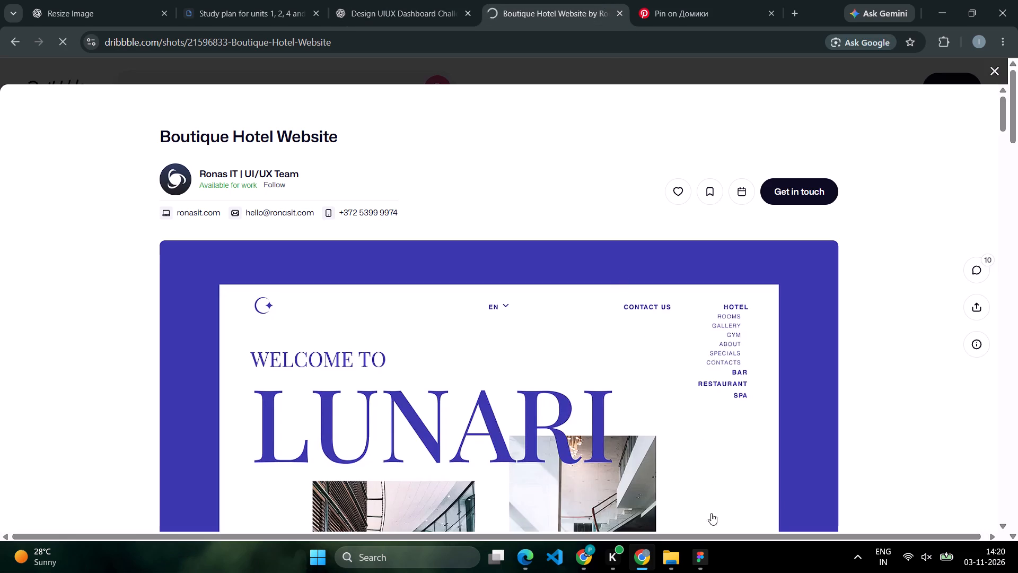